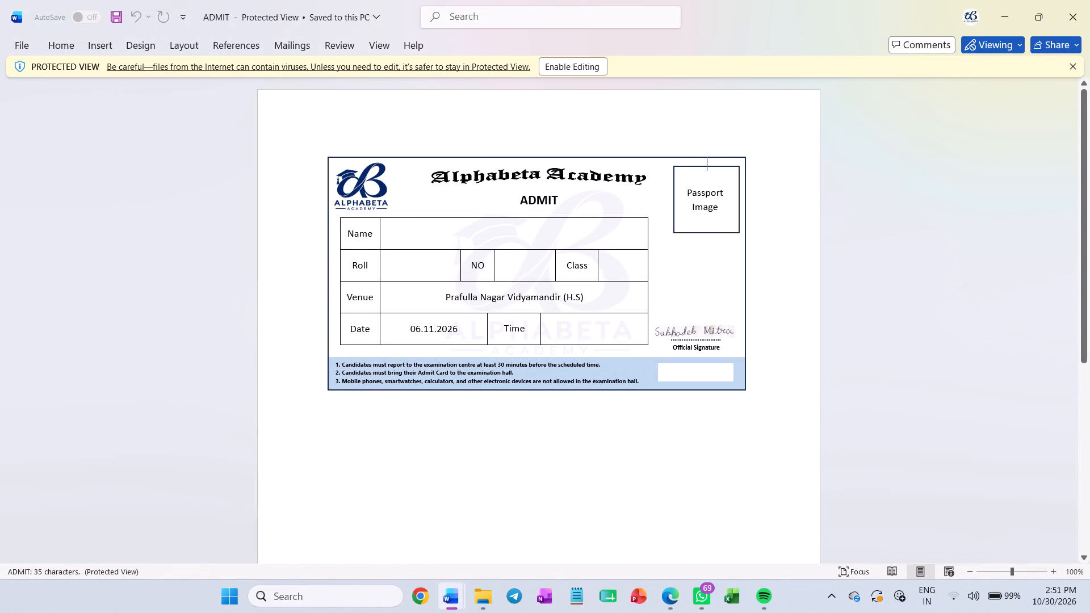
Take the ADMIT document out of Protected View so it can be edited.
left_click_drag(502, 103, 535, 87)
left_click(559, 74)
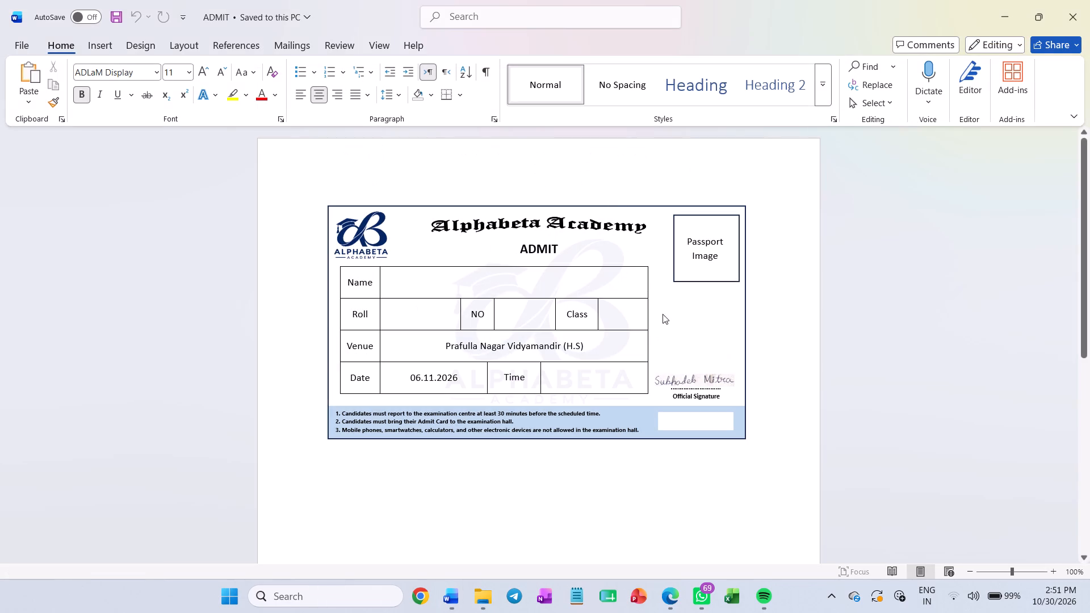
Select the handwritten signature picture above the Official Signature label on the admit card.
left_click(698, 375)
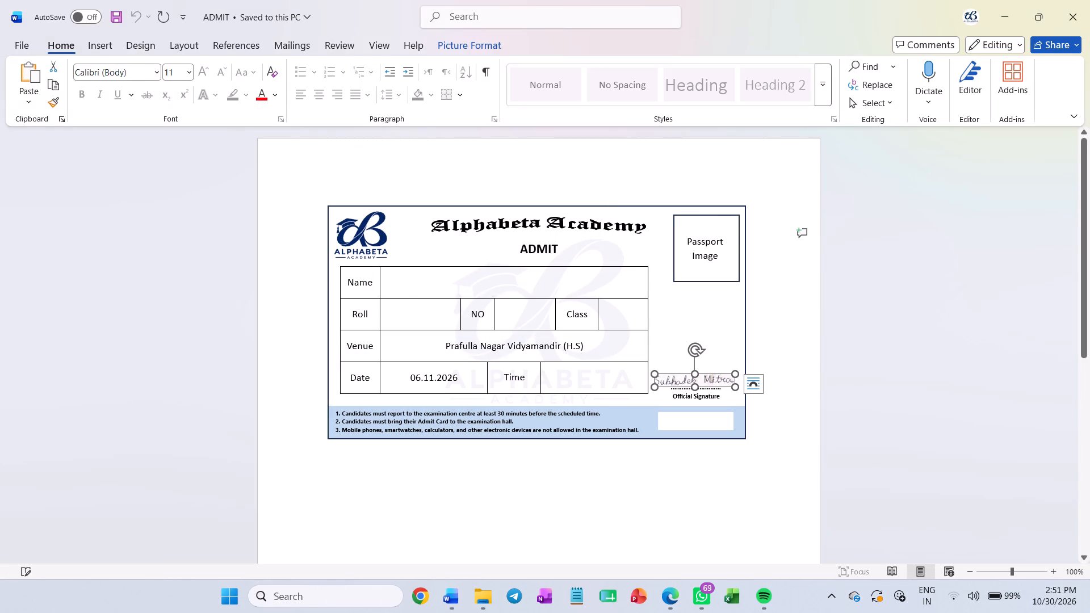
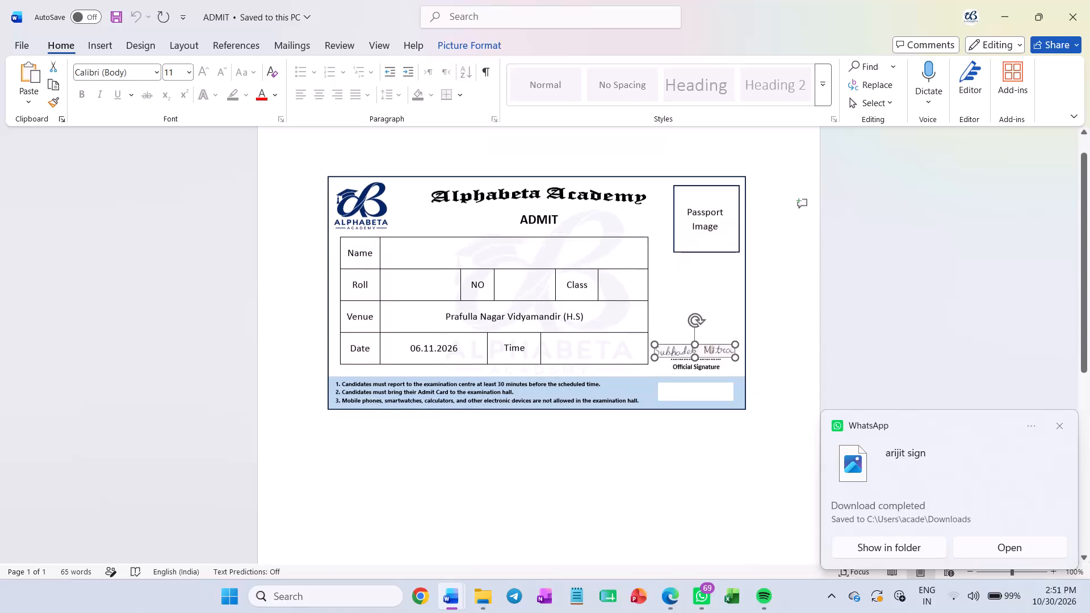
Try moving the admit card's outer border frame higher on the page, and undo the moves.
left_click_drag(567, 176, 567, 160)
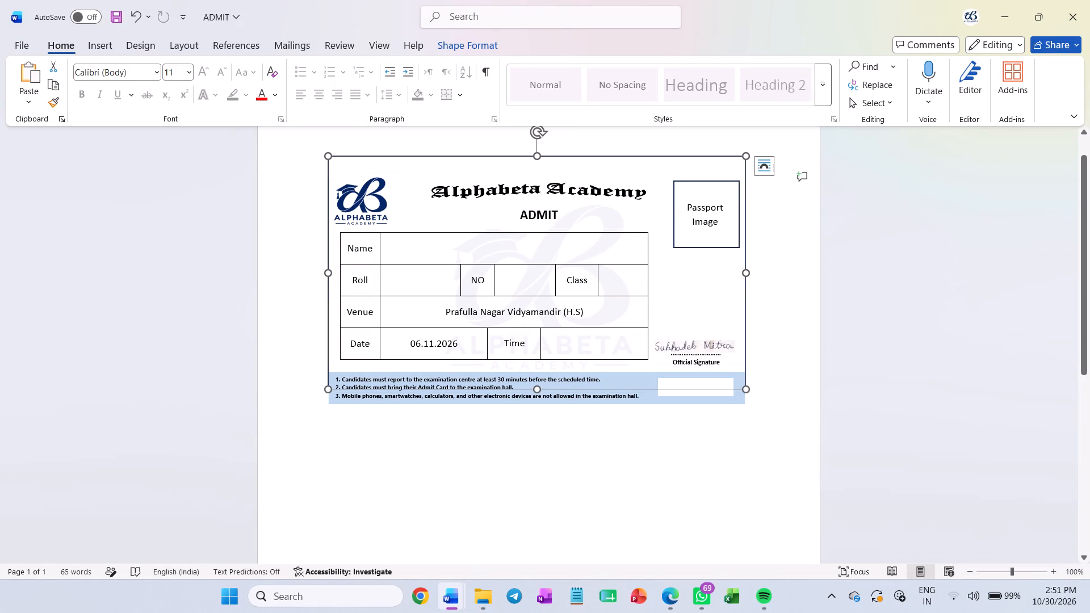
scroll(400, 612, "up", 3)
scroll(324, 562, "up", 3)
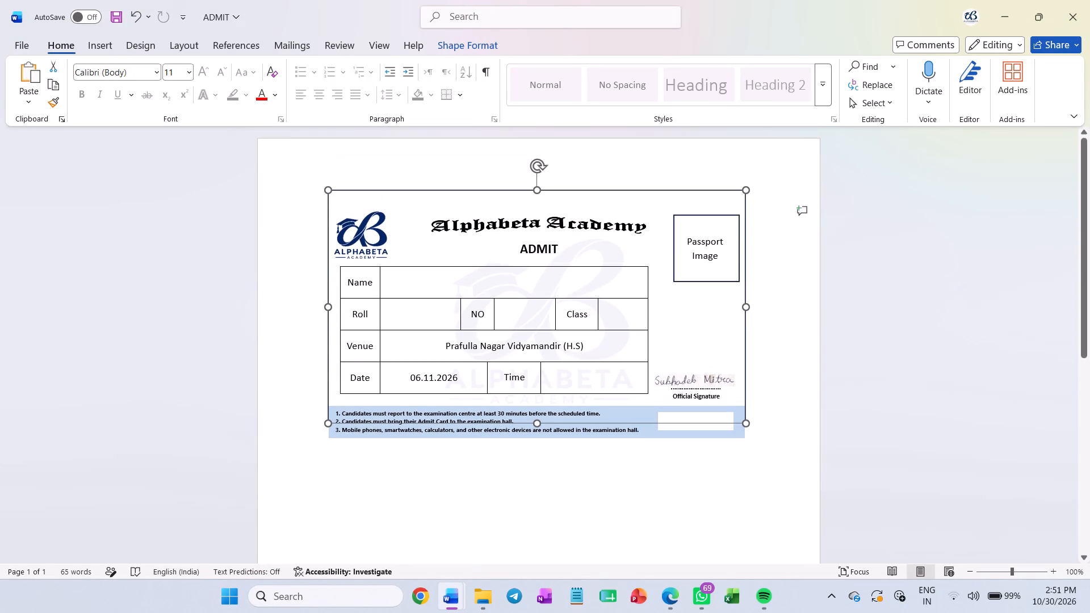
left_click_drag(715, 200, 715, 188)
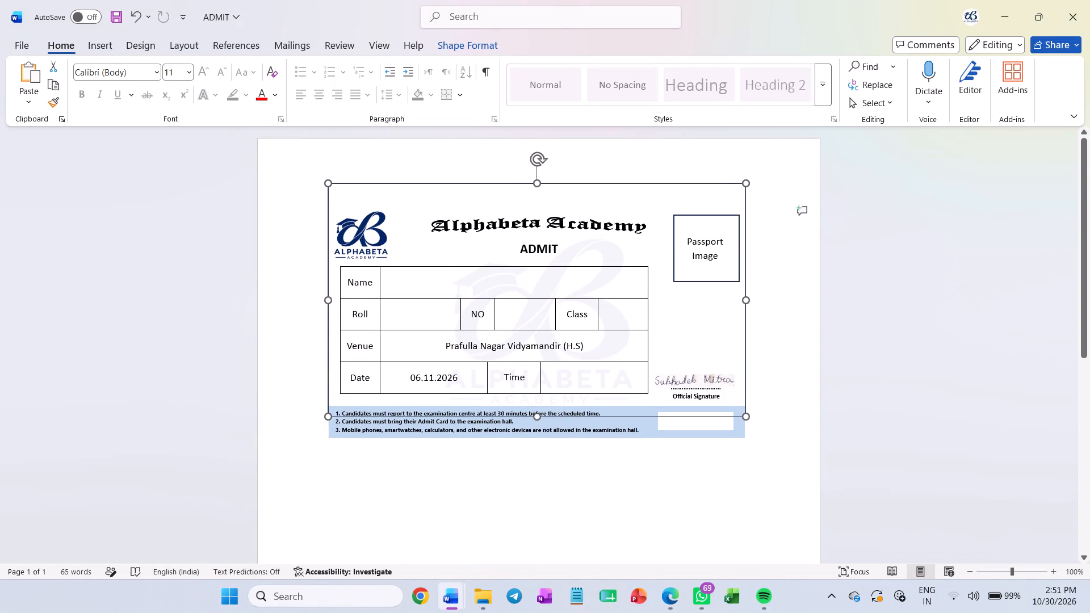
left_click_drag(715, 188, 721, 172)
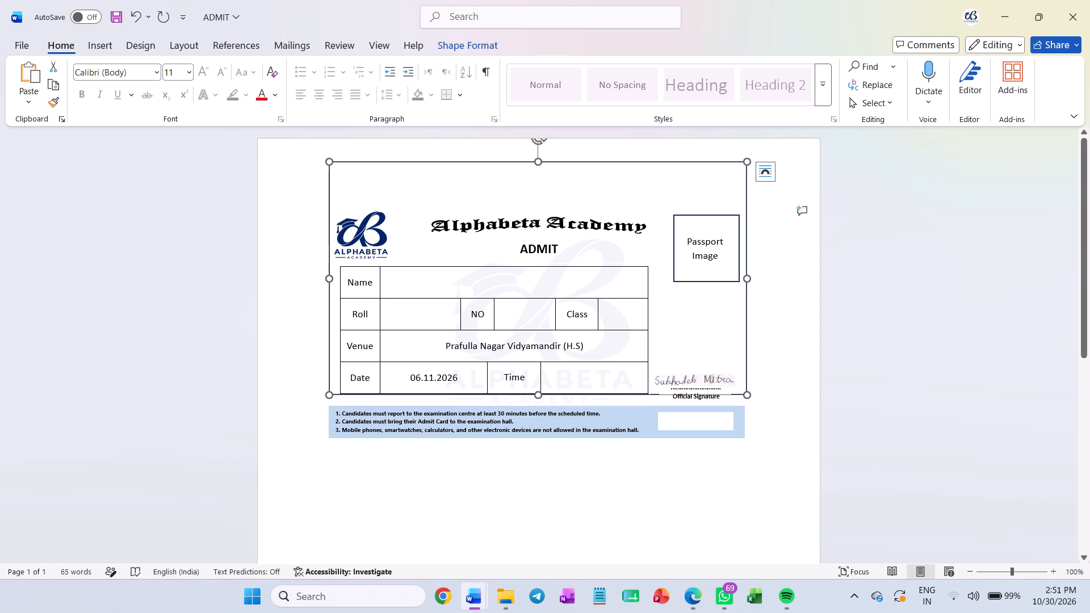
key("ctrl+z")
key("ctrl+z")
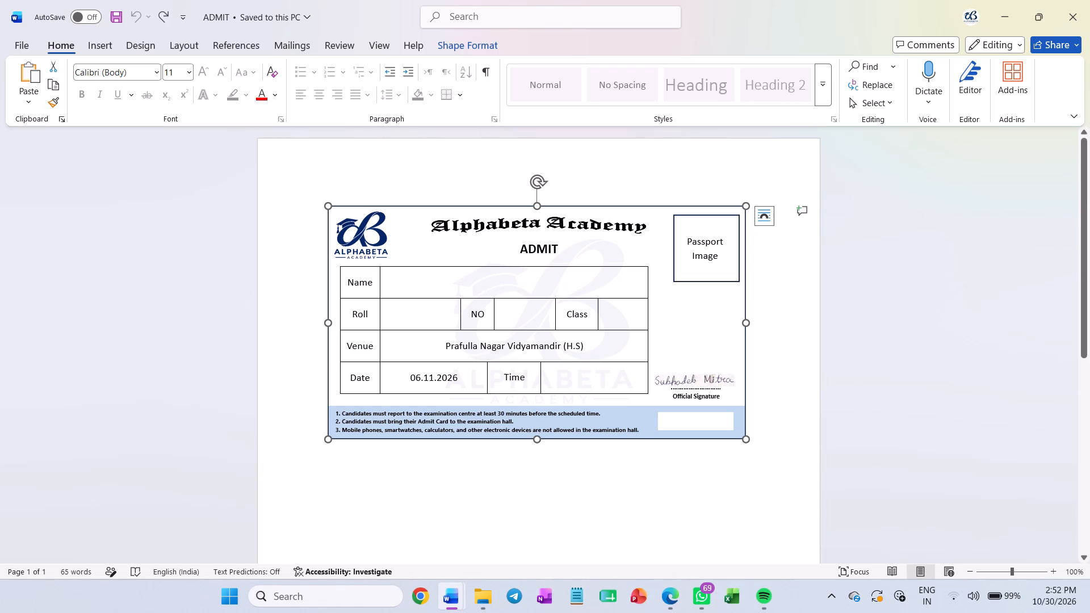
Select the entire contents of the admit card document.
left_click(379, 236, "ctrl")
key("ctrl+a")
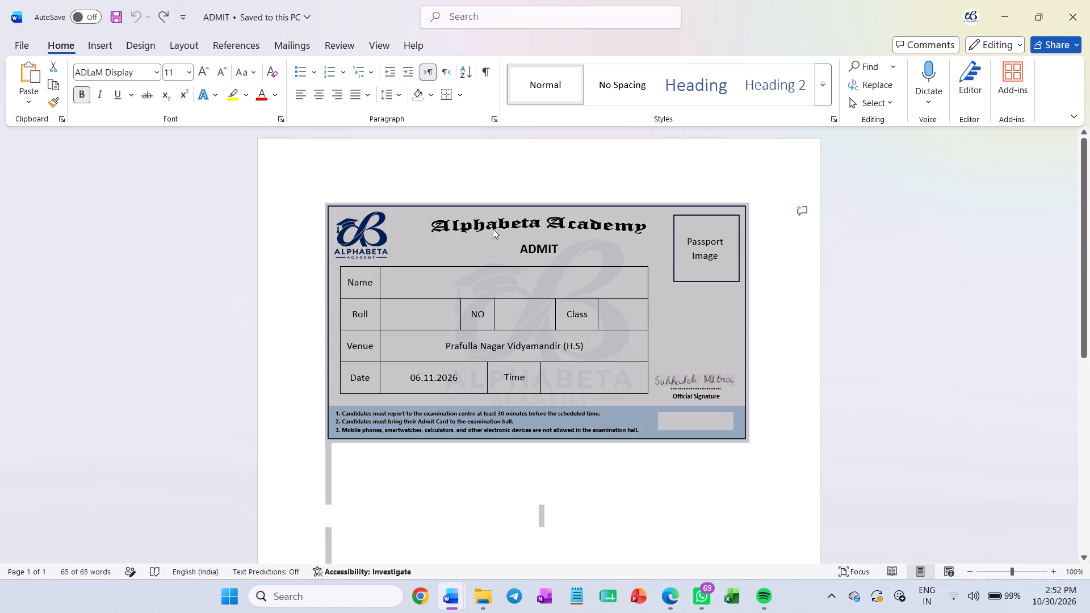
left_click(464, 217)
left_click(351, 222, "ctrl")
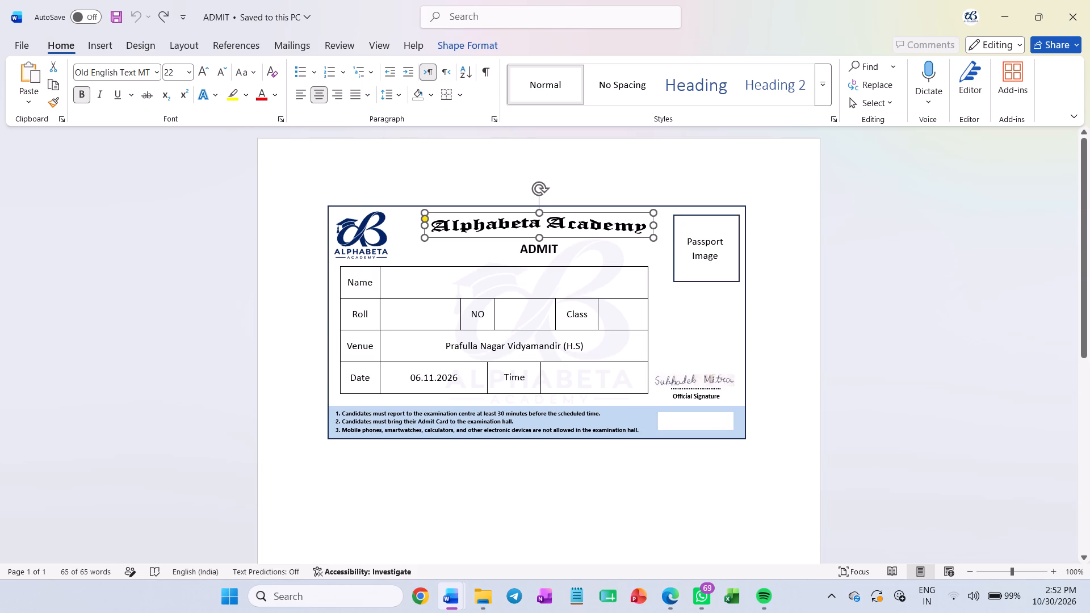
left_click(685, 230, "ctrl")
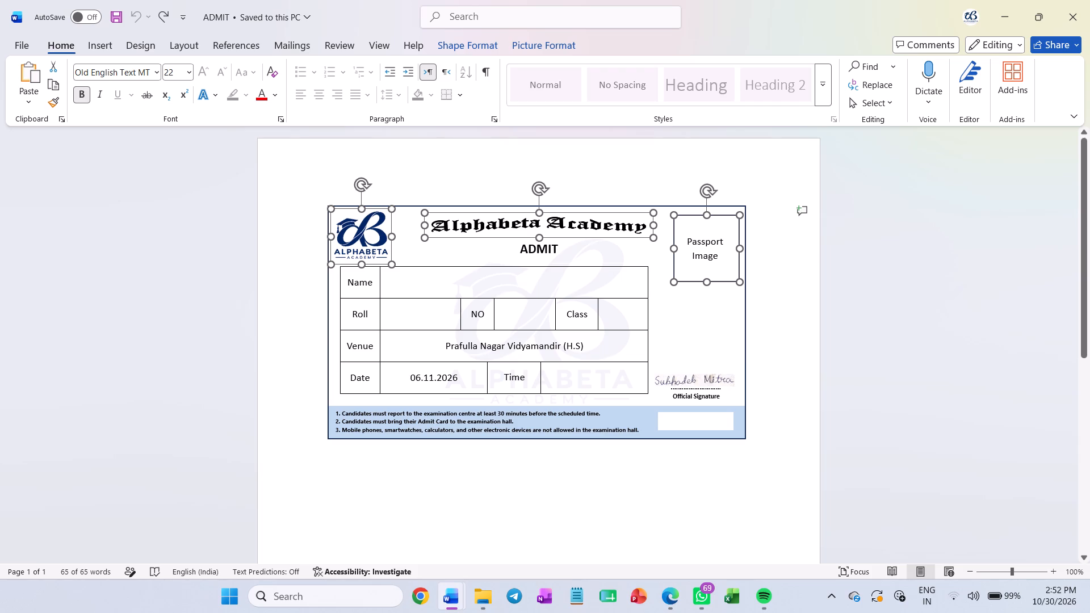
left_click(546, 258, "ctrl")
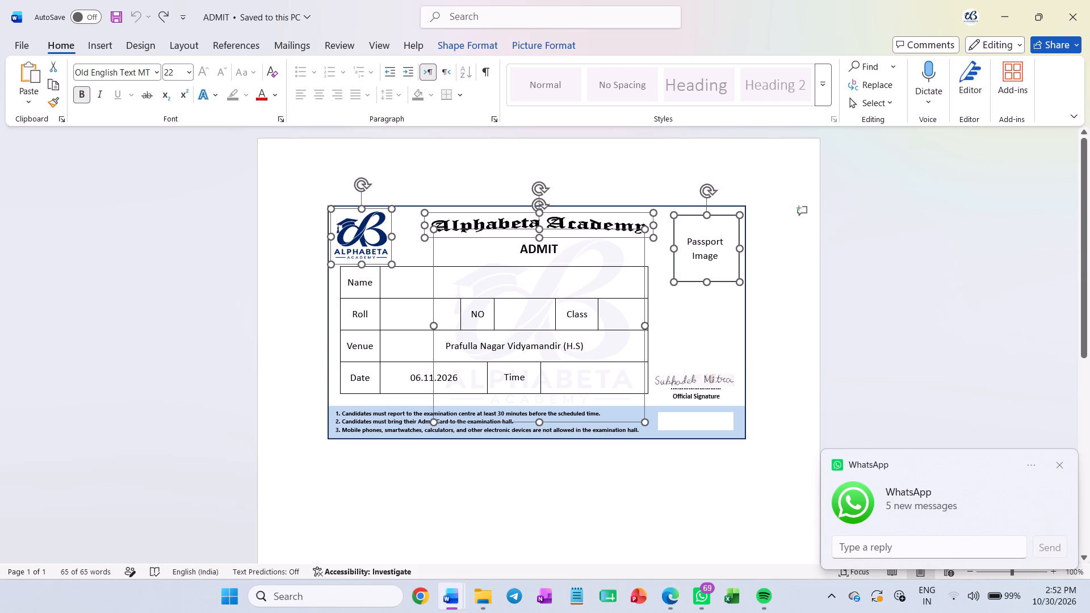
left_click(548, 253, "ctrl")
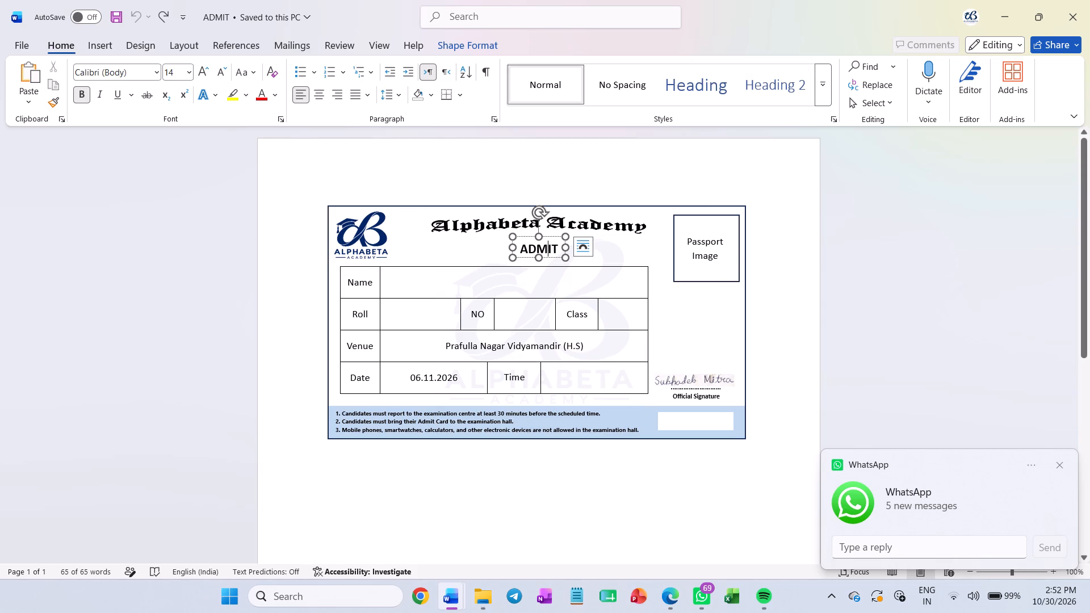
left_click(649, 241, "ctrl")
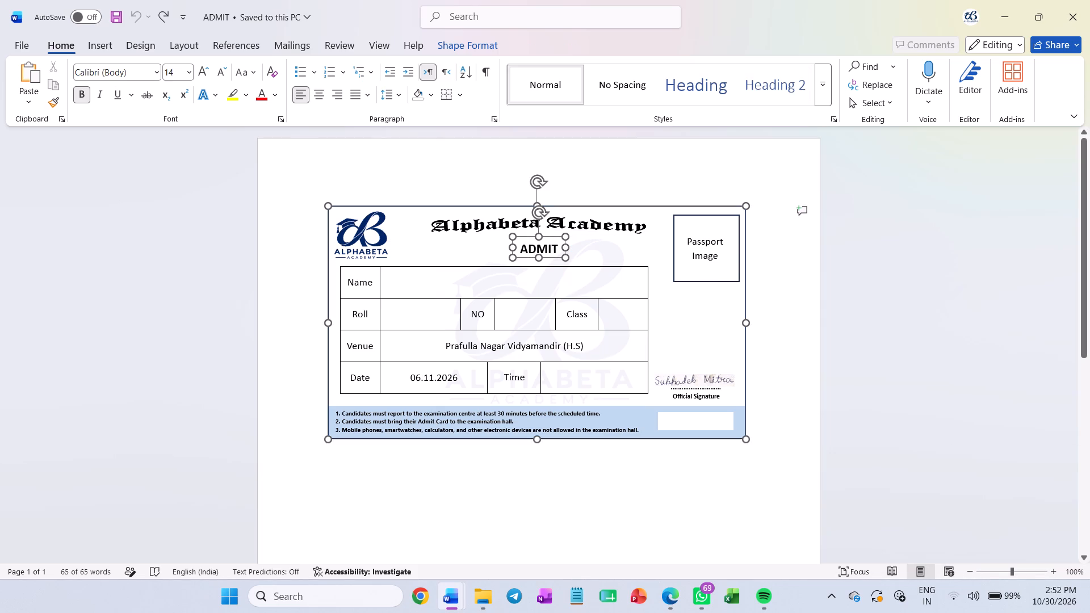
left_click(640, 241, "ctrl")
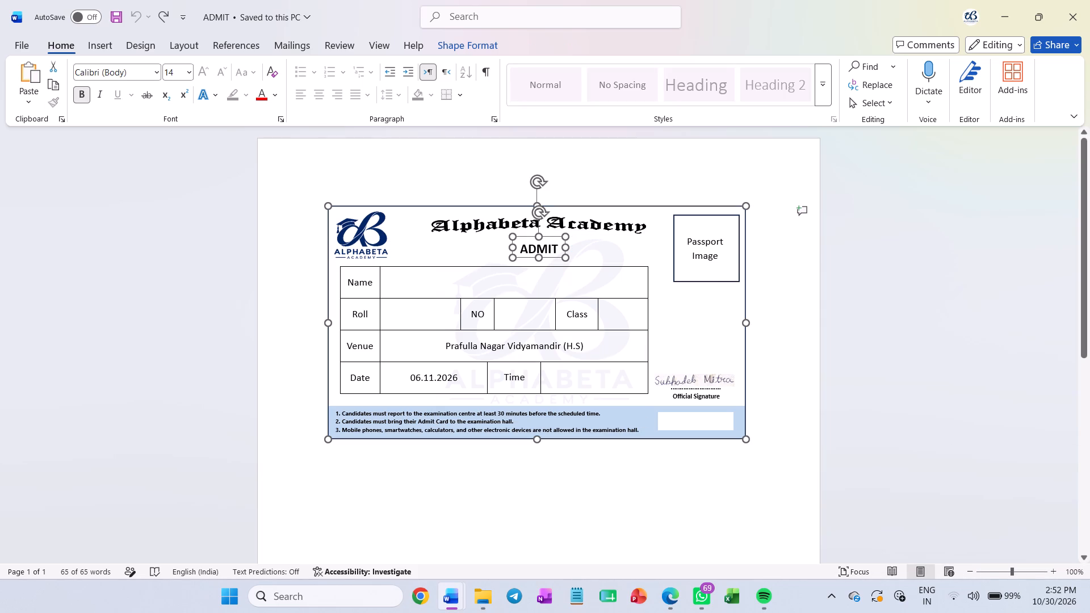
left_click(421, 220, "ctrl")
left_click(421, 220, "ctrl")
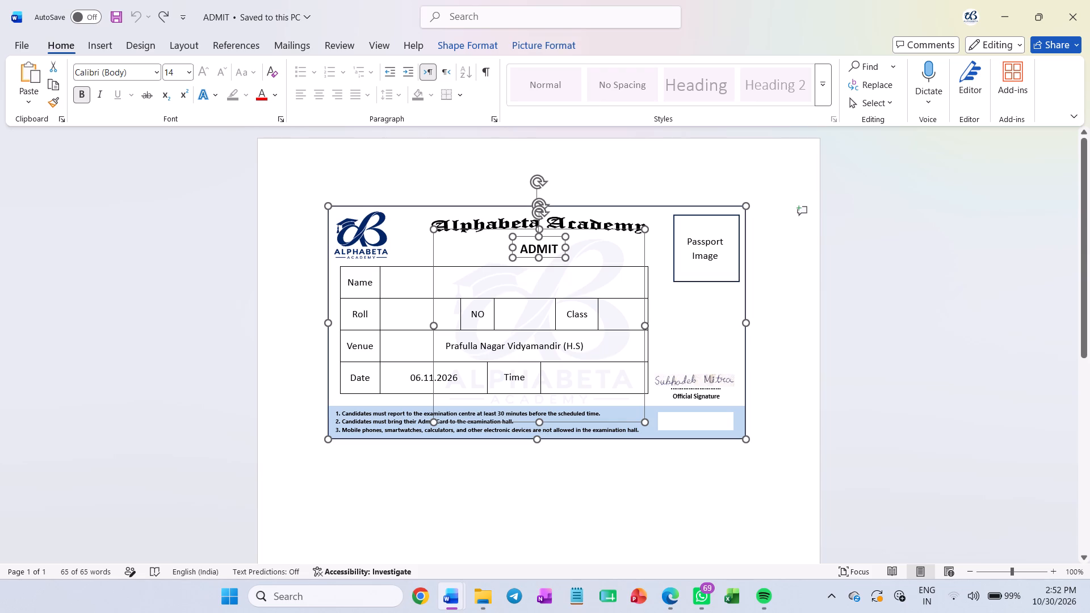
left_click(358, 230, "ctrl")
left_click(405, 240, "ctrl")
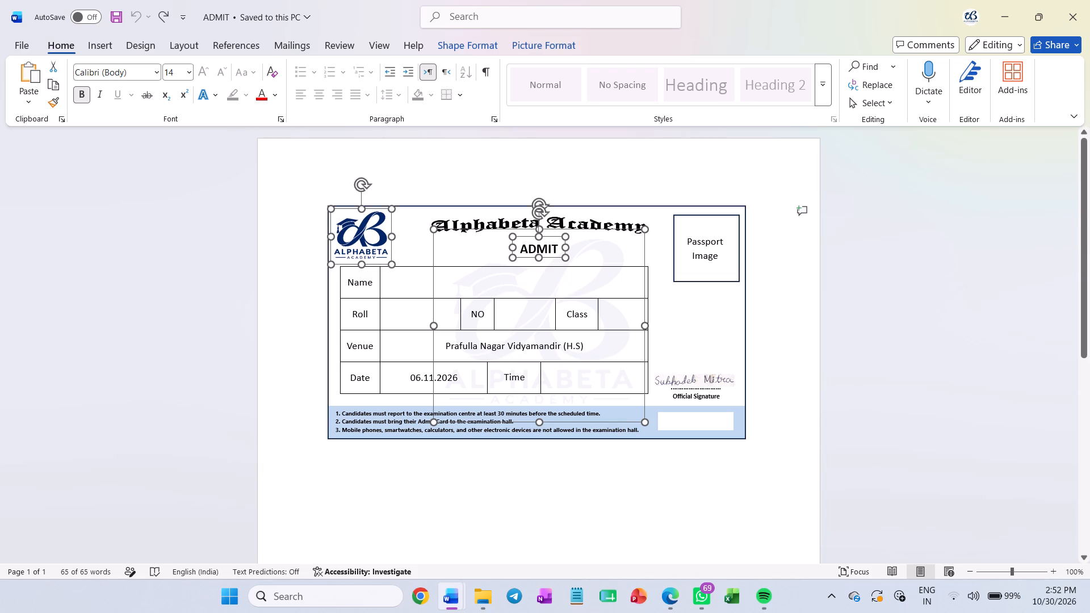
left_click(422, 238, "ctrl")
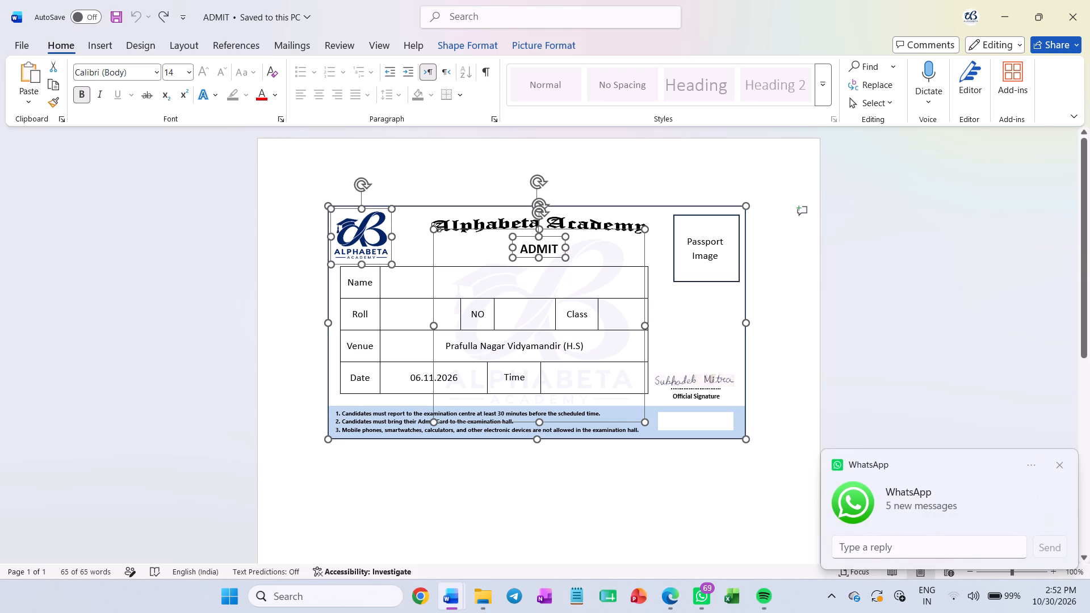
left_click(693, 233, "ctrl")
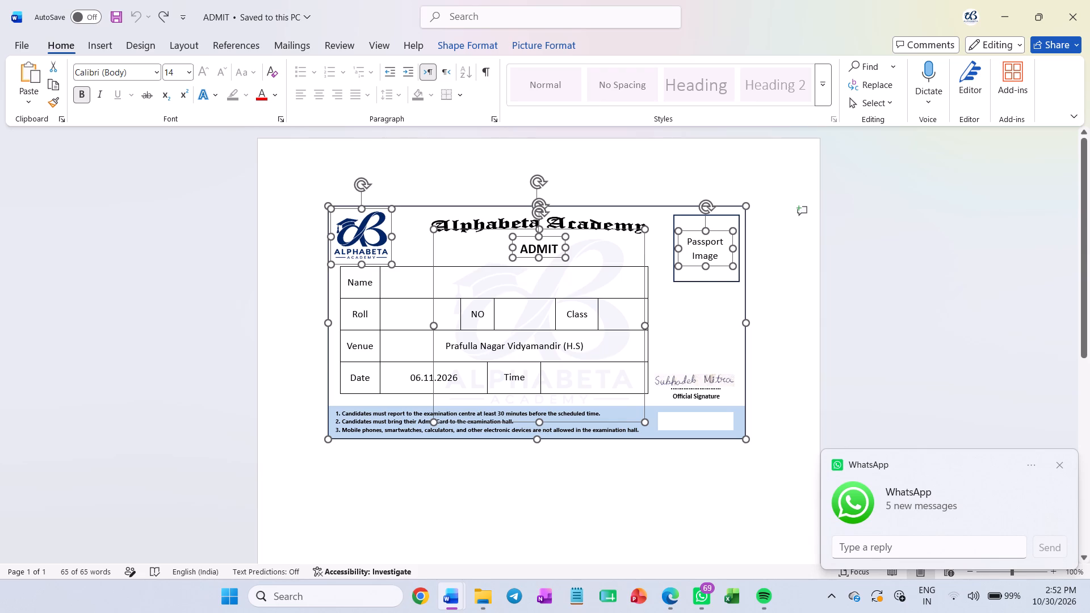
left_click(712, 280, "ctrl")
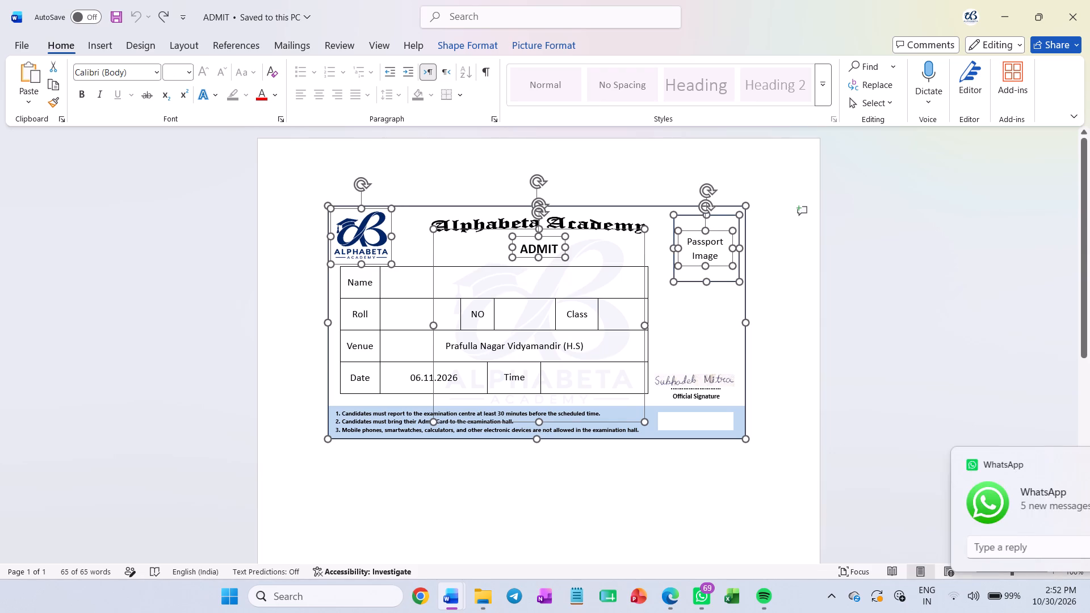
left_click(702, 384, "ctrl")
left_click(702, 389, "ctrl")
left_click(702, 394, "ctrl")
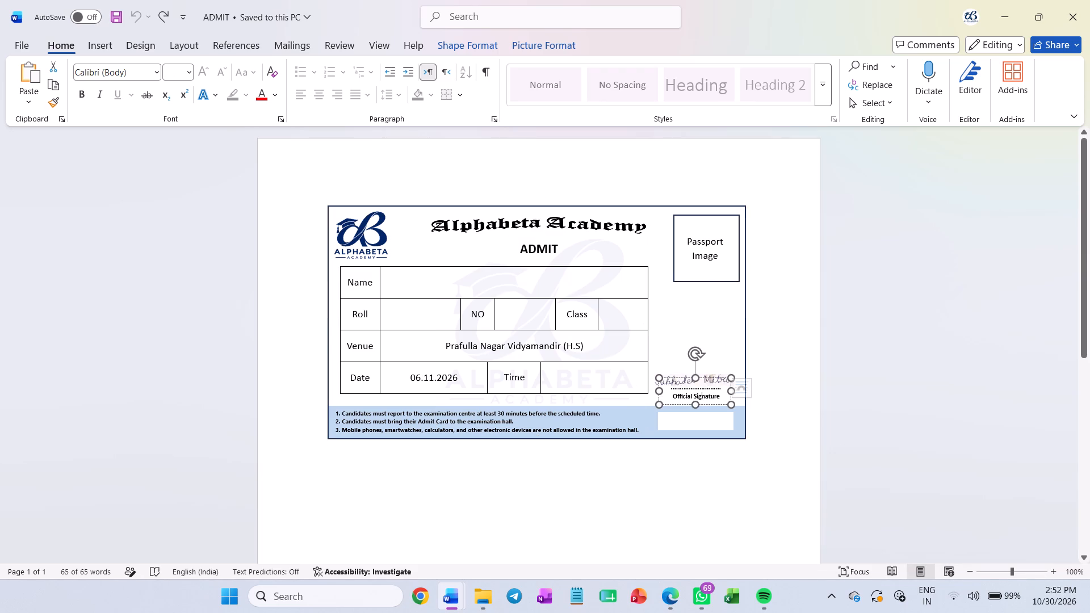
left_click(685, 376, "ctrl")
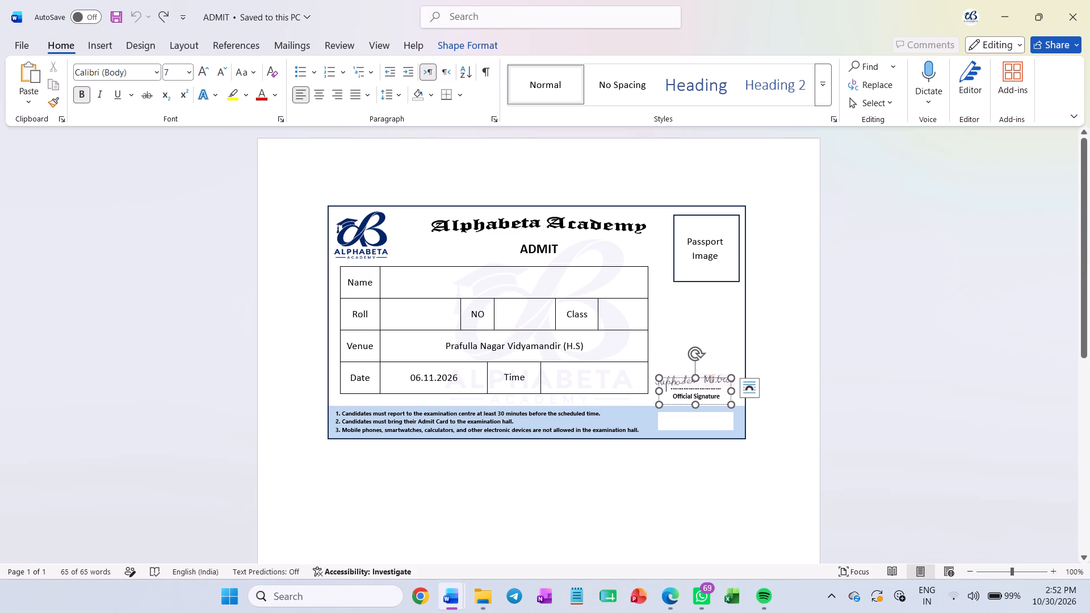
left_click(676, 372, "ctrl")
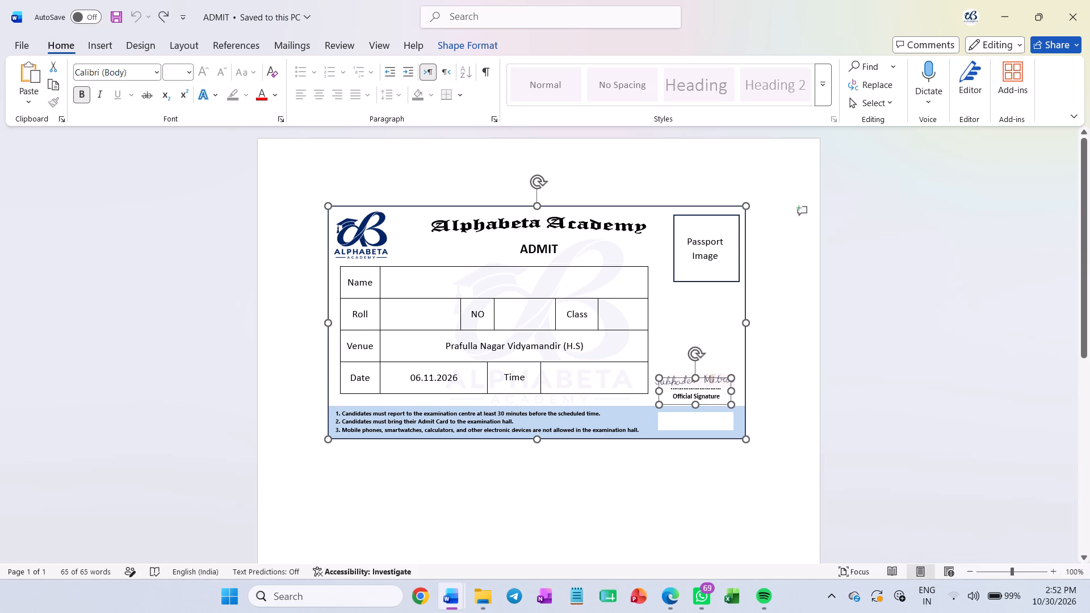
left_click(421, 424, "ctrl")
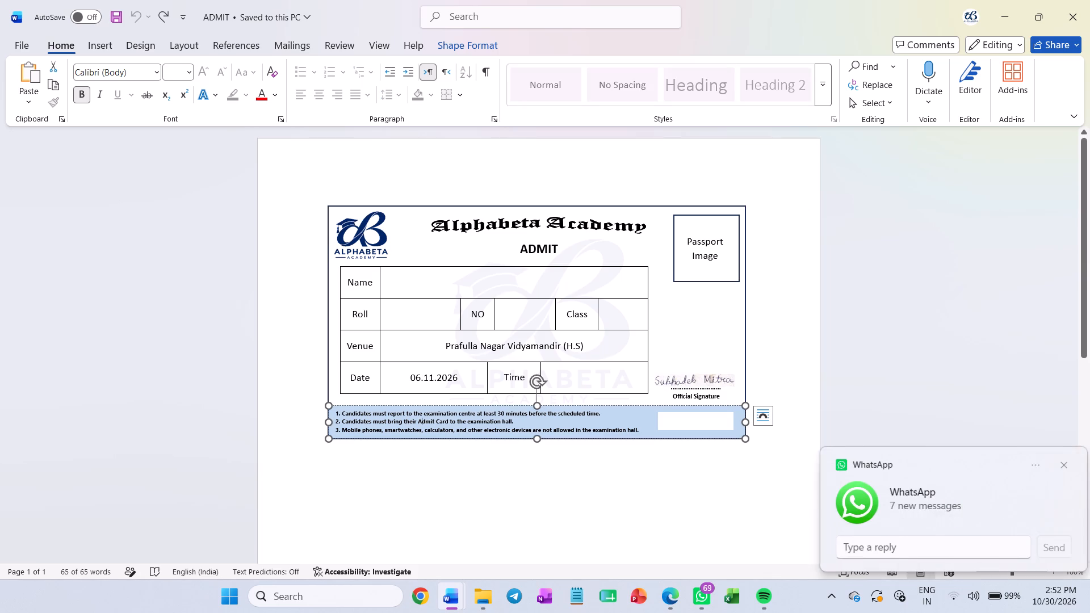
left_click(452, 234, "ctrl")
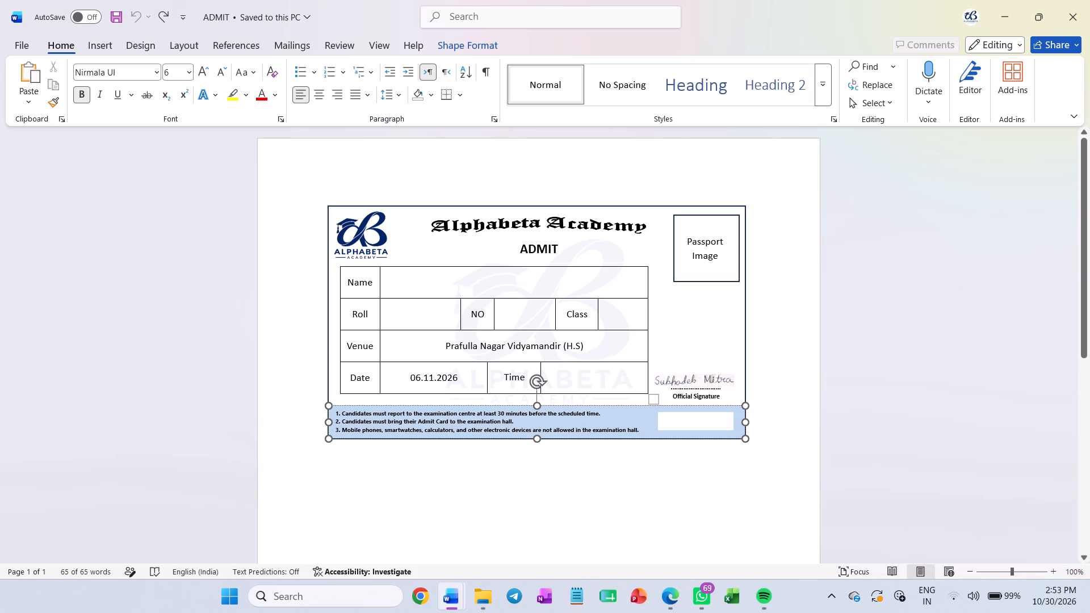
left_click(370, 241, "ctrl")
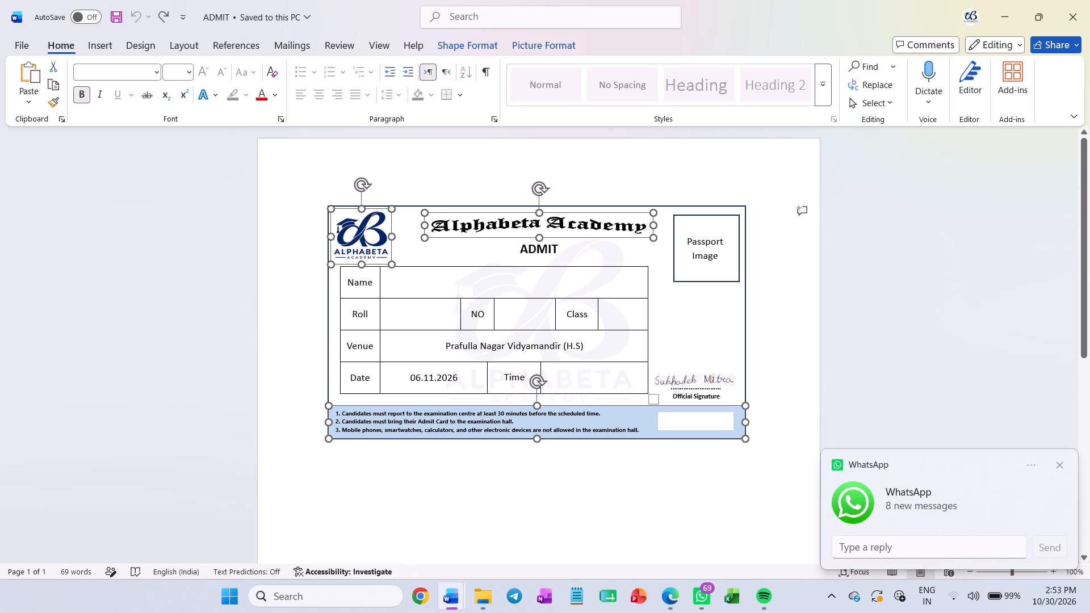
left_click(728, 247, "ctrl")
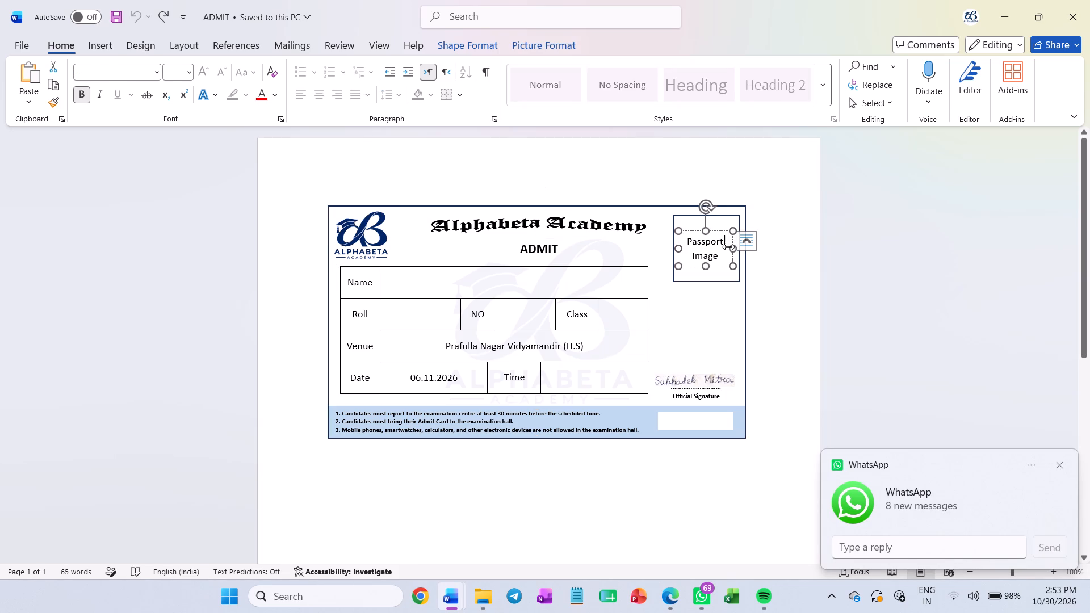
Move the logo, academy title, watermark, border, photo box and label, signature and label, white box and instructions footer together up the page.
left_click(497, 221, "ctrl")
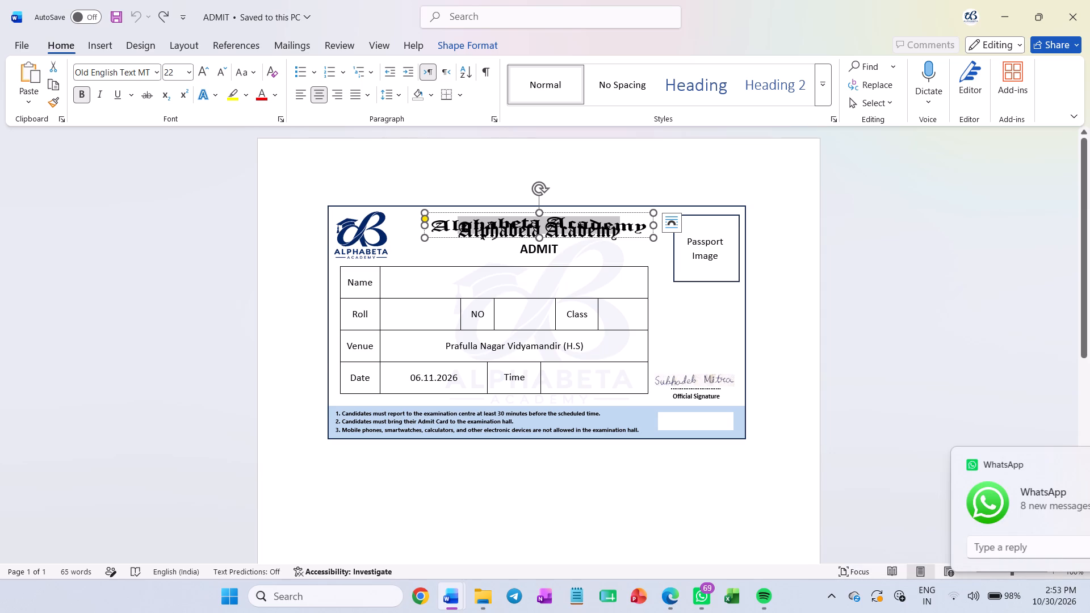
left_click(435, 237, "ctrl")
left_click(360, 229, "ctrl")
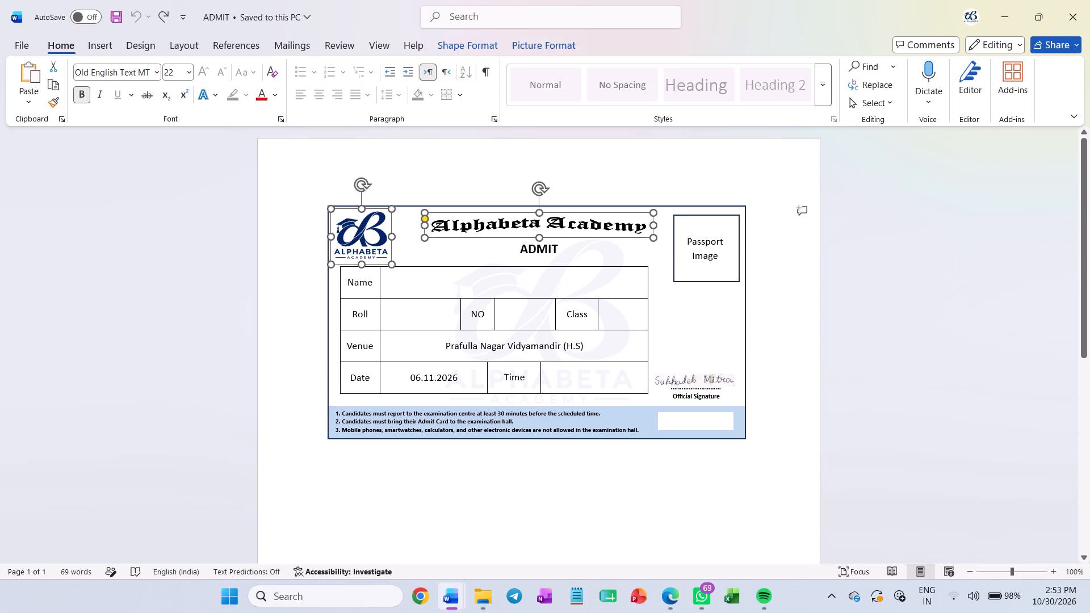
left_click(437, 247, "ctrl")
left_click(413, 253, "ctrl")
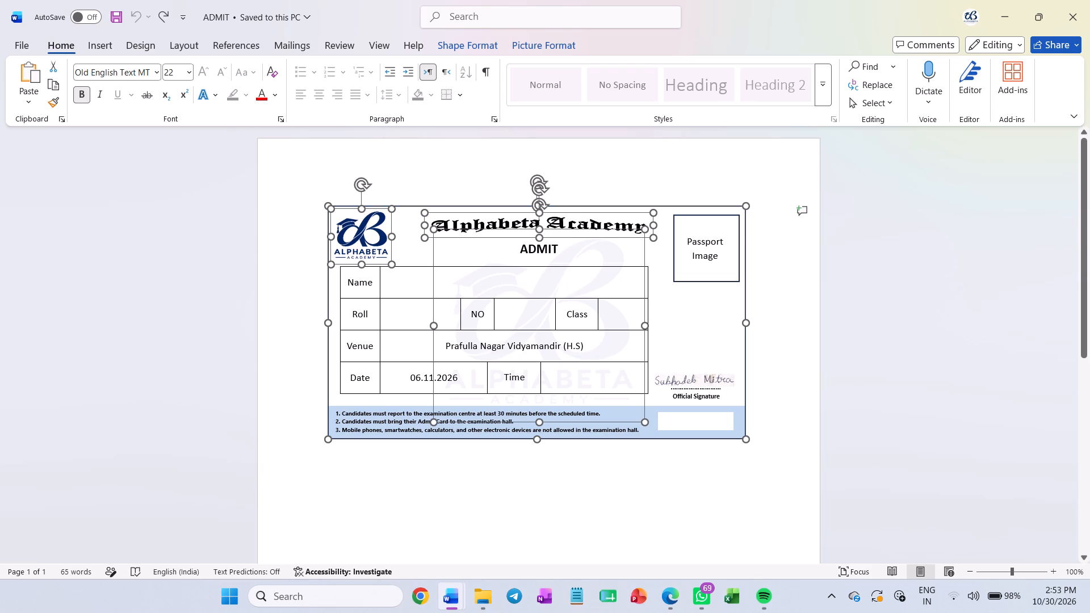
left_click(724, 262, "ctrl")
left_click(724, 278, "ctrl")
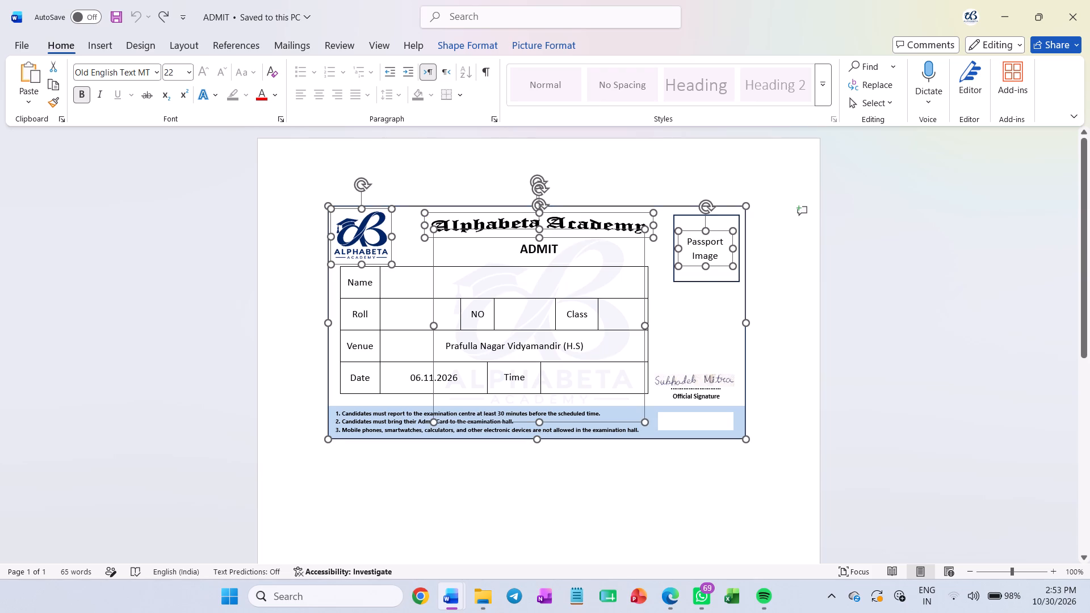
left_click(681, 375, "ctrl")
left_click(685, 405, "ctrl")
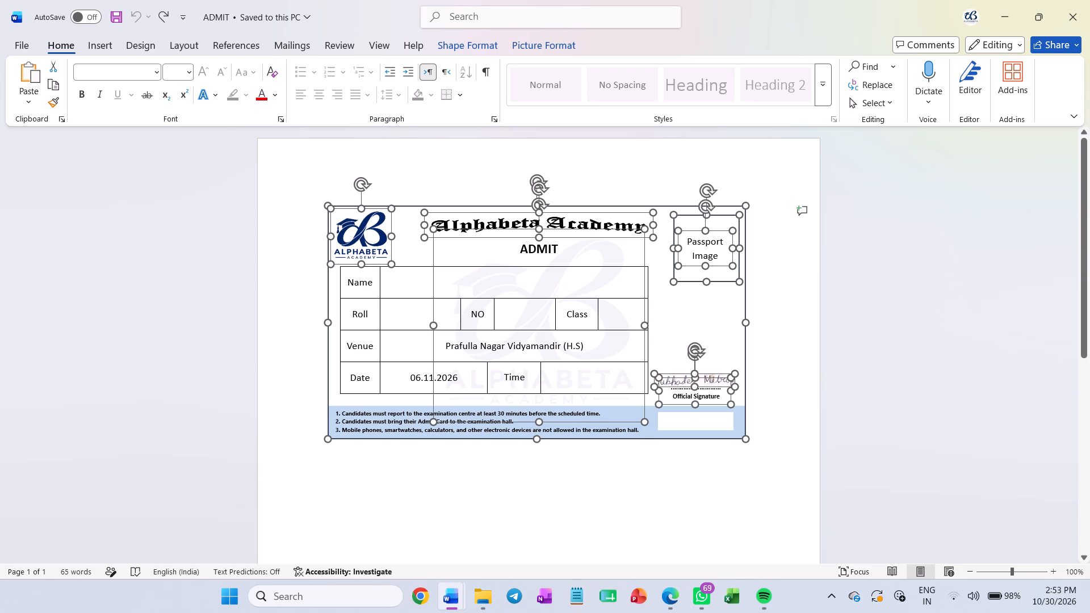
left_click(700, 429, "ctrl")
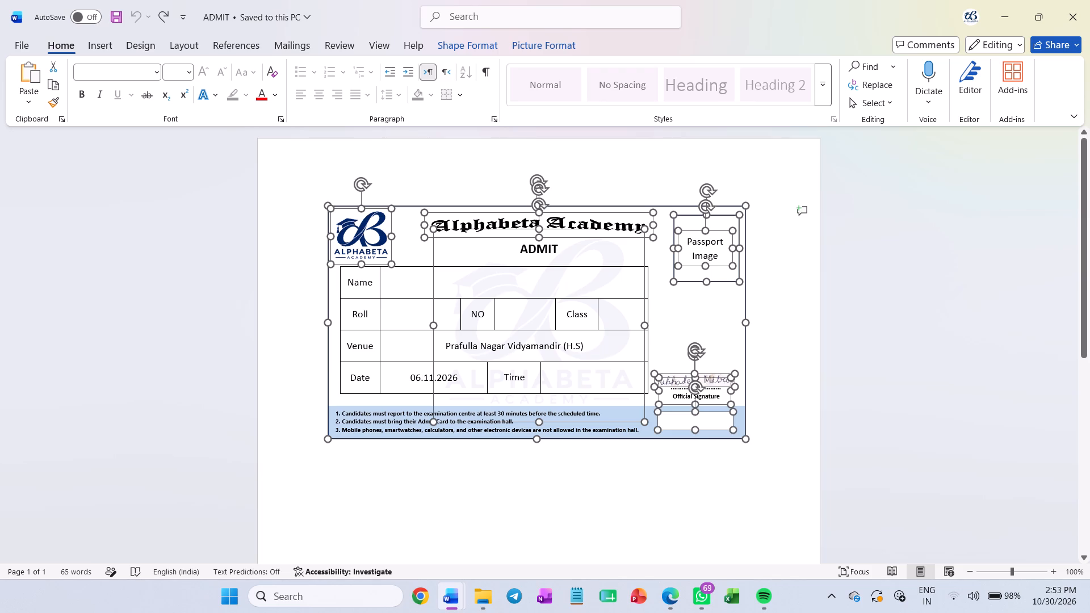
left_click(639, 435, "ctrl")
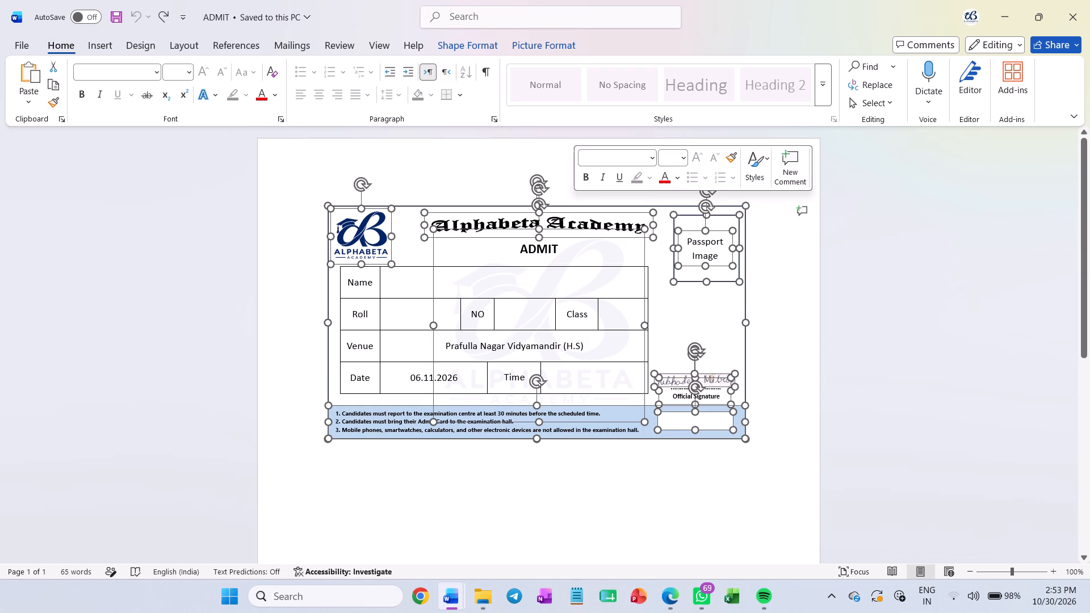
key("Up")
key("Up")
key("Up")
key("Up")
key("Up")
key("Up")
key("Up")
key("Up")
key("Up")
key("Up")
key("Up")
key("Up")
key("Up")
key("Up")
key("Up")
key("Up")
key("Up")
key("Up")
key("Up")
key("Up")
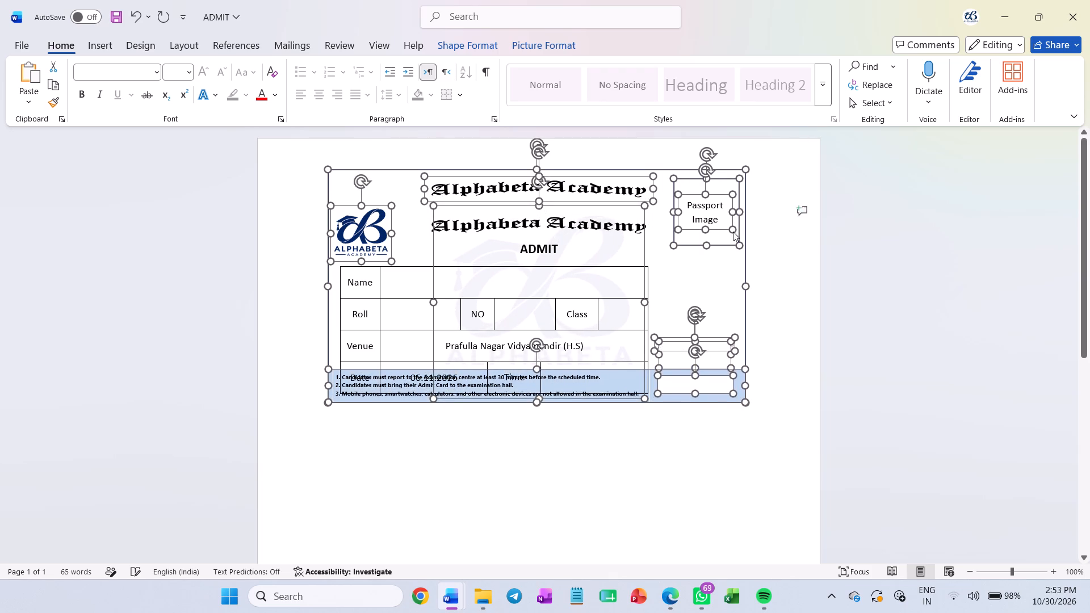
left_click(774, 323)
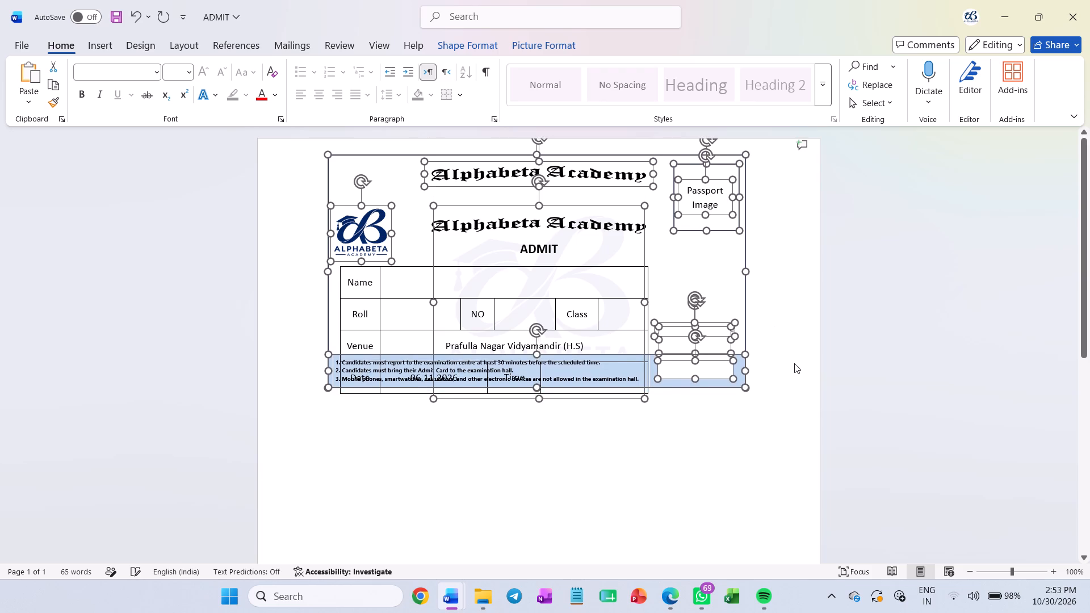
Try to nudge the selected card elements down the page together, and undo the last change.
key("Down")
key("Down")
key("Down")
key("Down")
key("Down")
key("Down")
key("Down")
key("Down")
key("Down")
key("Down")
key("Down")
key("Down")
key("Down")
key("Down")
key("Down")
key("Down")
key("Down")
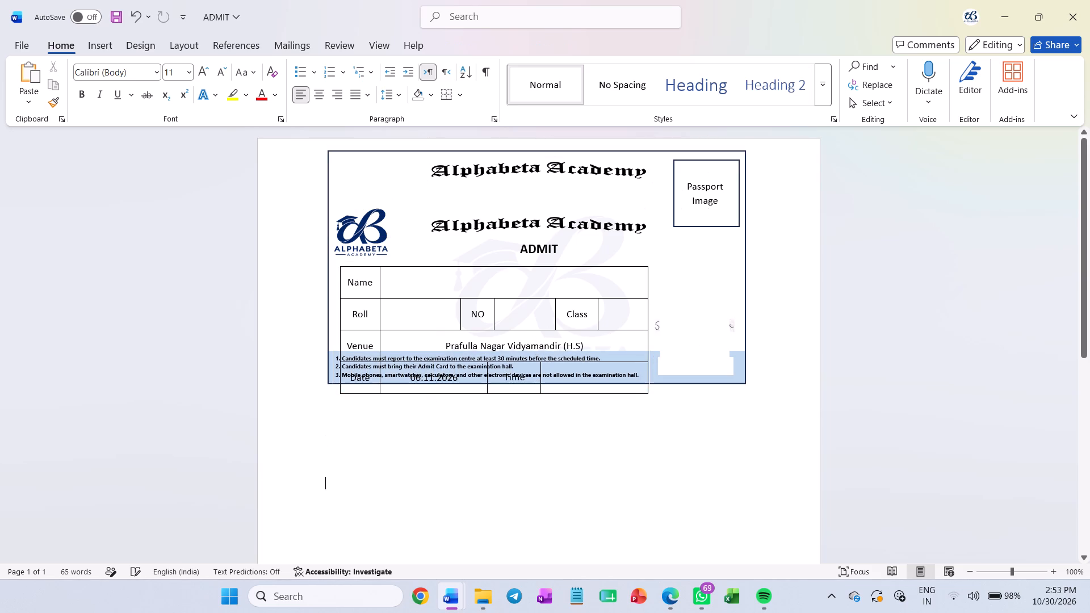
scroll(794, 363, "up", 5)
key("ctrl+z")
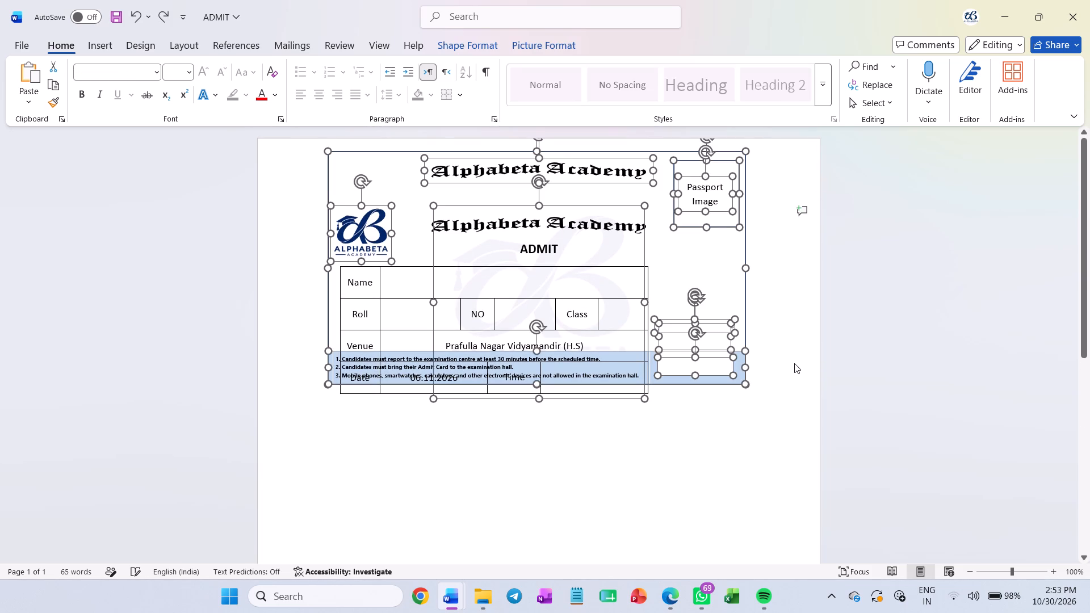
Nudge the selected card elements slightly down the page together and deselect them.
key("Down")
key("Down")
key("Down")
key("Down")
key("Down")
key("Down")
key("Down")
key("Down")
key("Down")
key("Down")
key("Down")
key("Down")
key("Down")
key("Down")
key("Down")
key("Down")
key("Down")
key("Down")
key("Down")
key("Down")
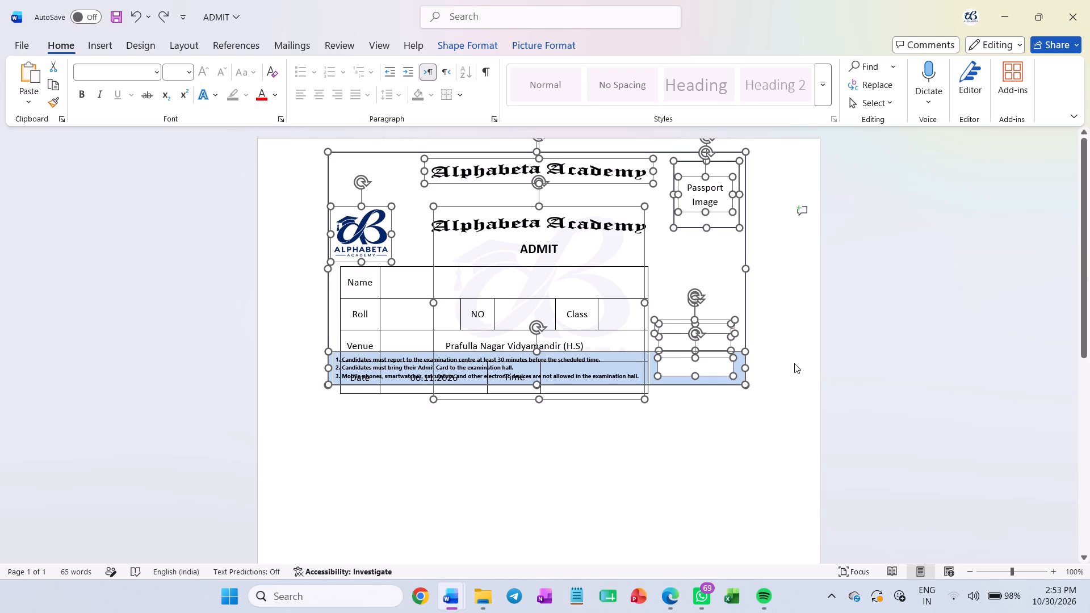
left_click(1089, 373)
scroll(673, 222, "up", 9)
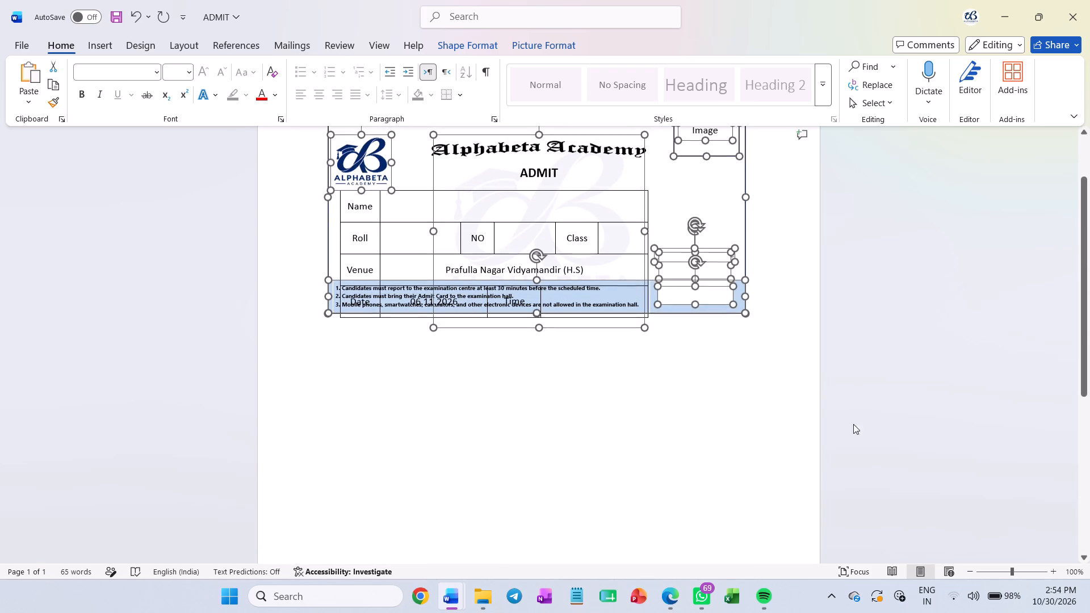
left_click(881, 479)
scroll(653, 387, "up", 7)
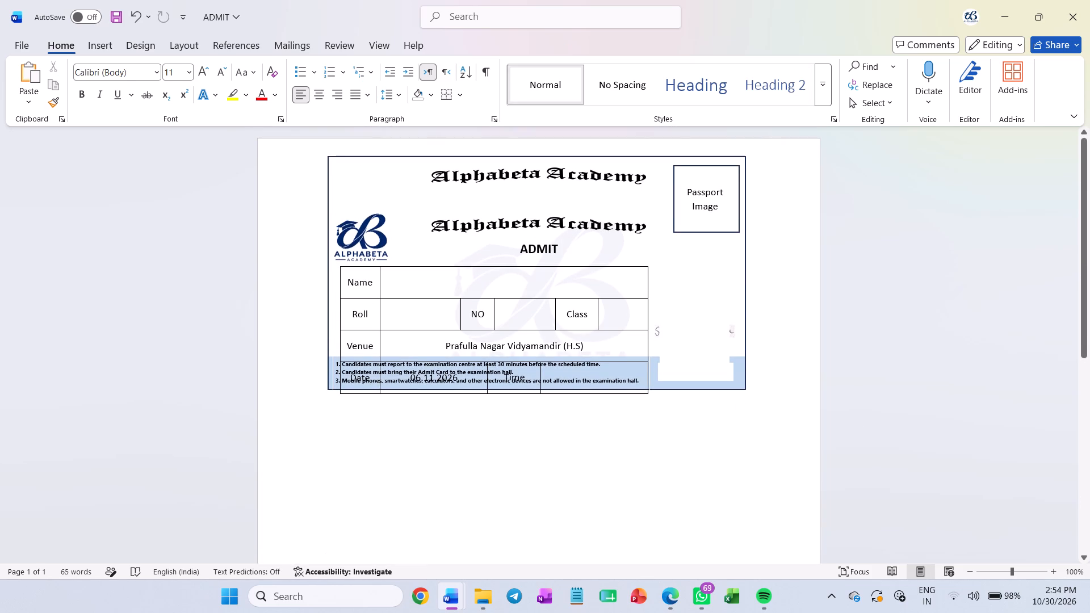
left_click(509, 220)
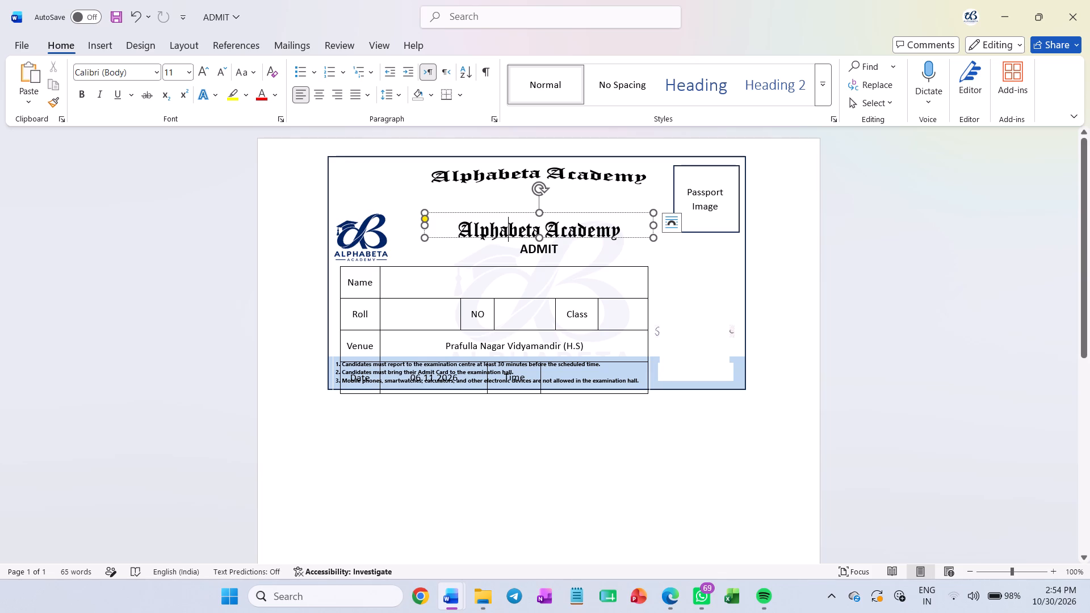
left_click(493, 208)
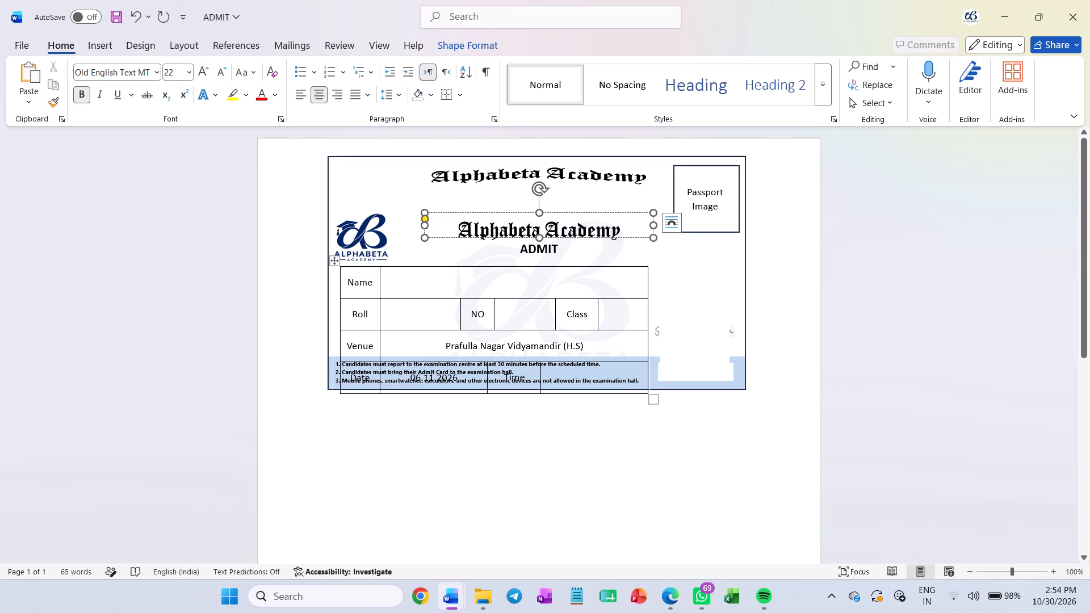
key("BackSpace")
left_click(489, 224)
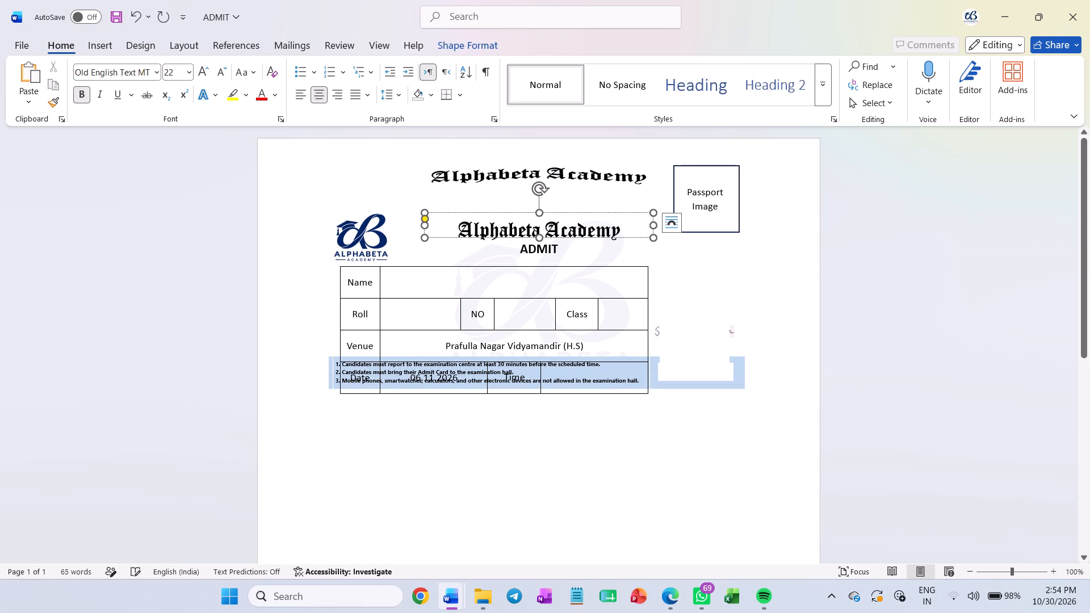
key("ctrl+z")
Delete the duplicate Alphabeta Academy title directly above the ADMIT heading.
left_click(483, 237)
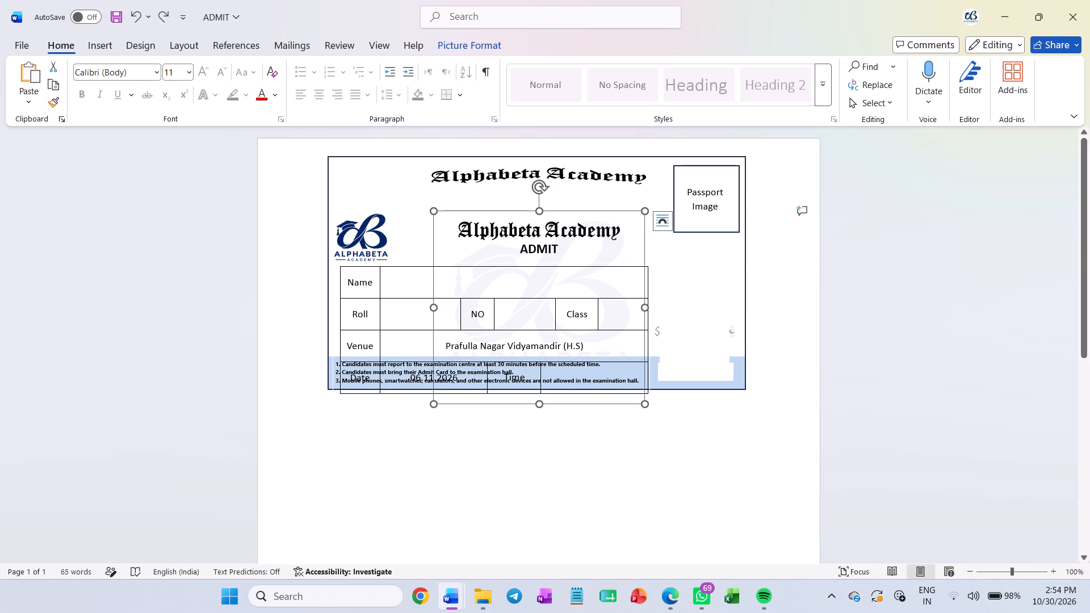
left_click(484, 229)
key("BackSpace")
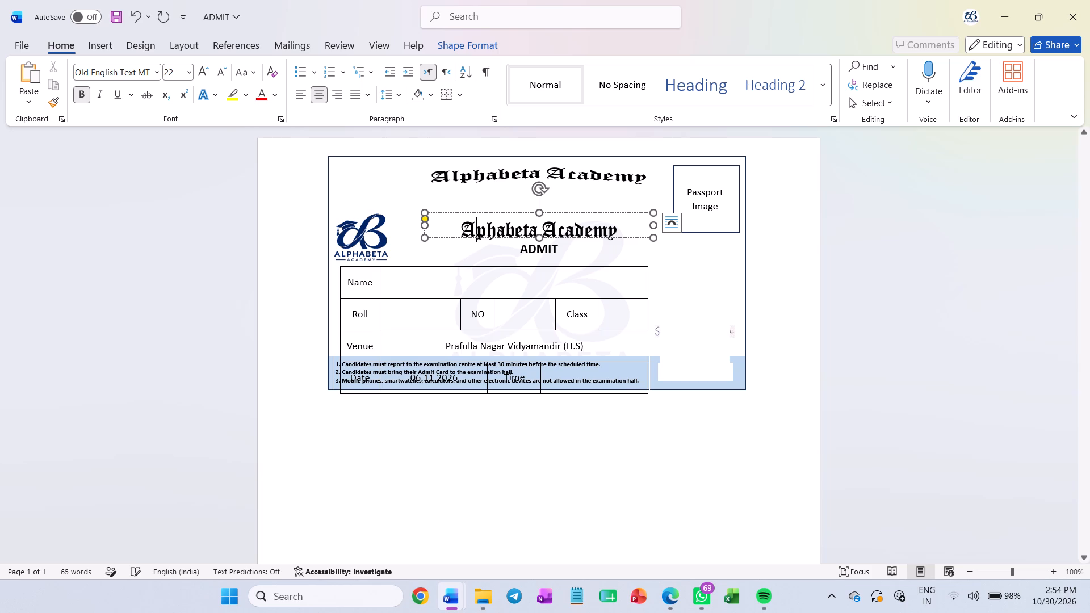
left_click(495, 212)
key("BackSpace")
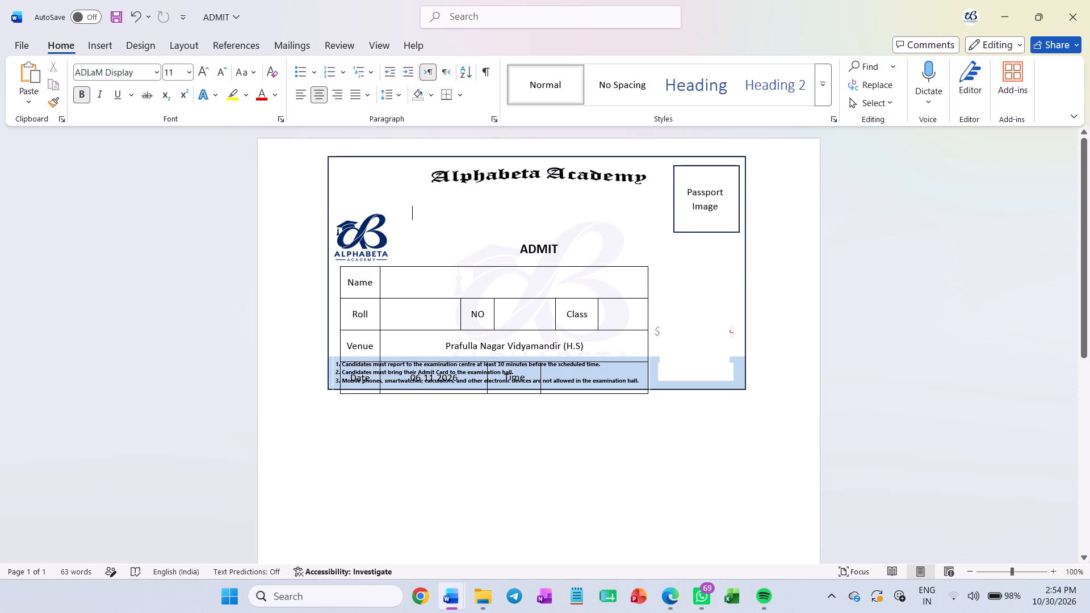
Set the logo's text wrapping to In Front of Text and move it into the card border's upper-left corner.
left_click_drag(351, 236, 370, 229)
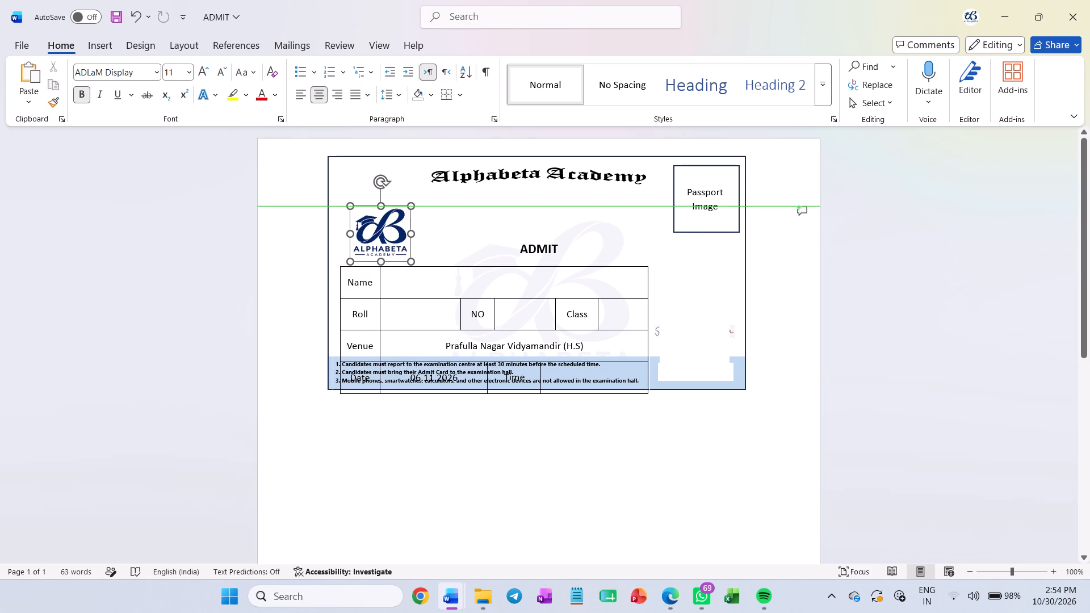
left_click_drag(370, 229, 384, 144)
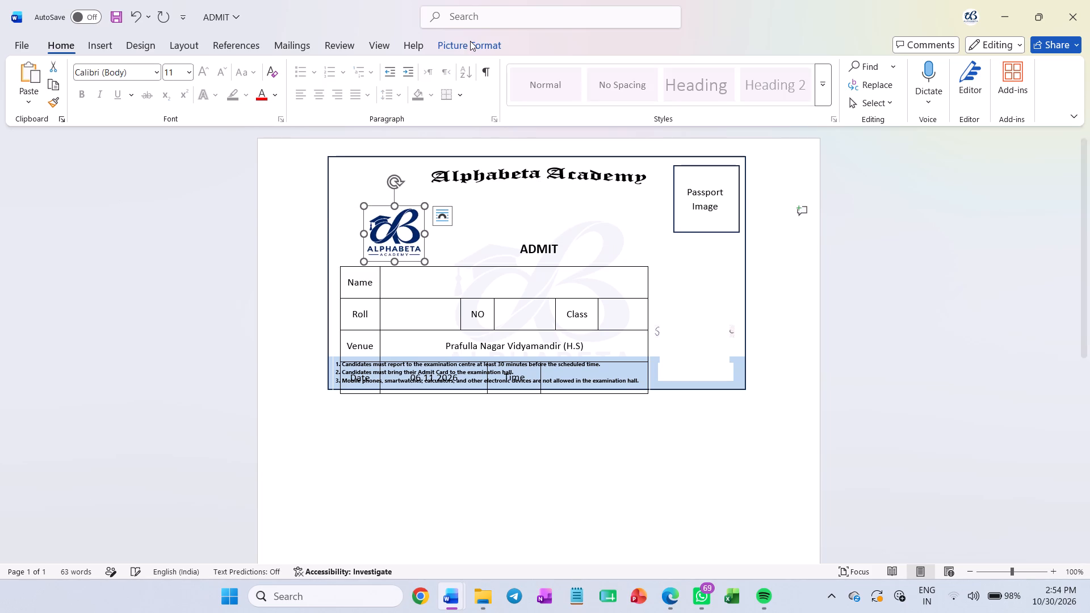
left_click(447, 48)
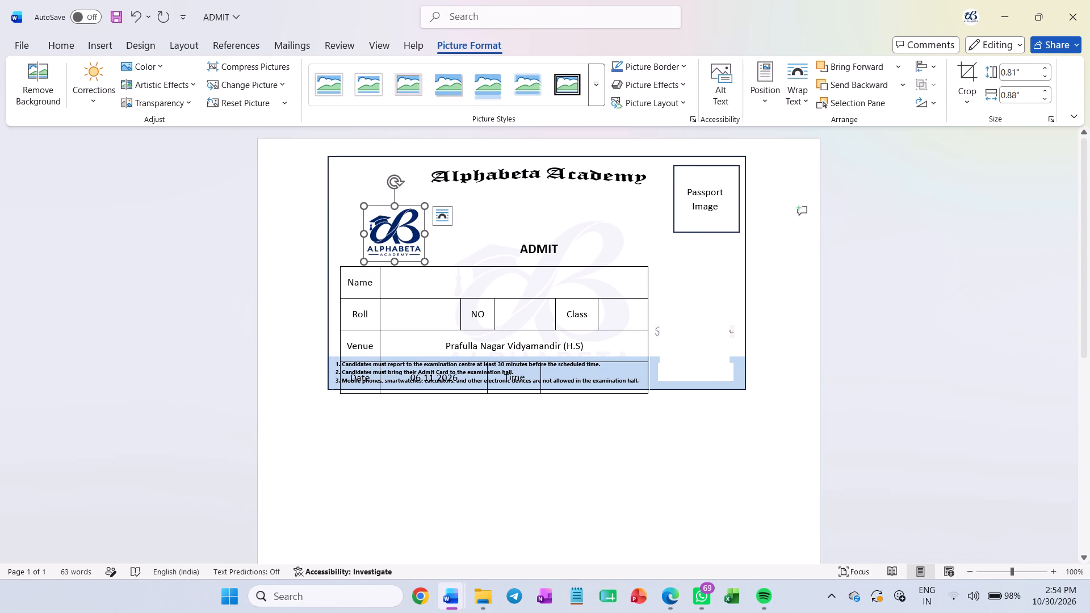
left_click(439, 226)
left_click(397, 212)
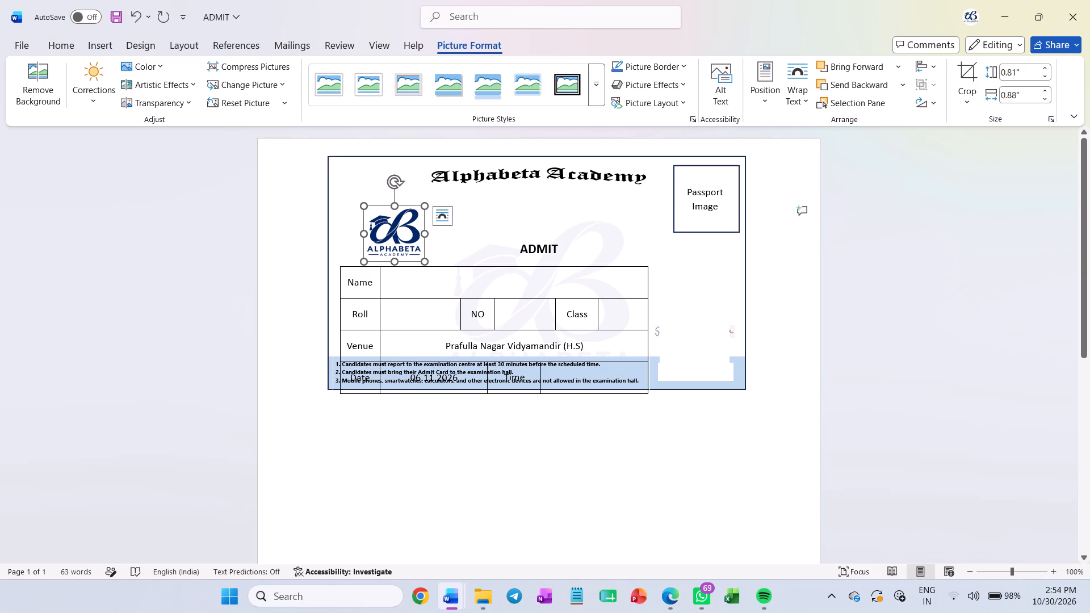
left_click(452, 211)
left_click(413, 216)
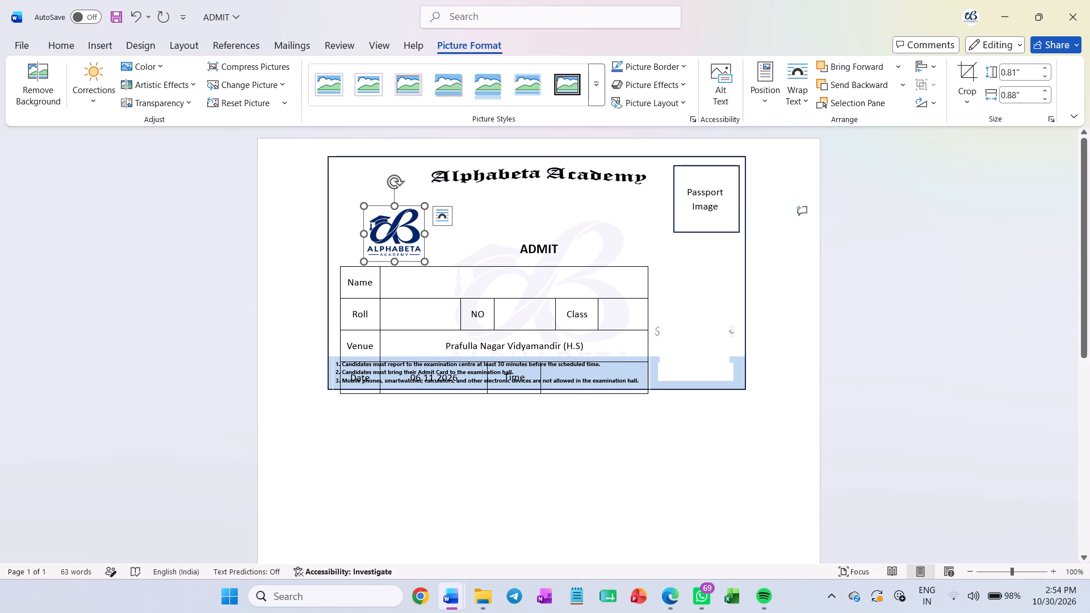
left_click(438, 212)
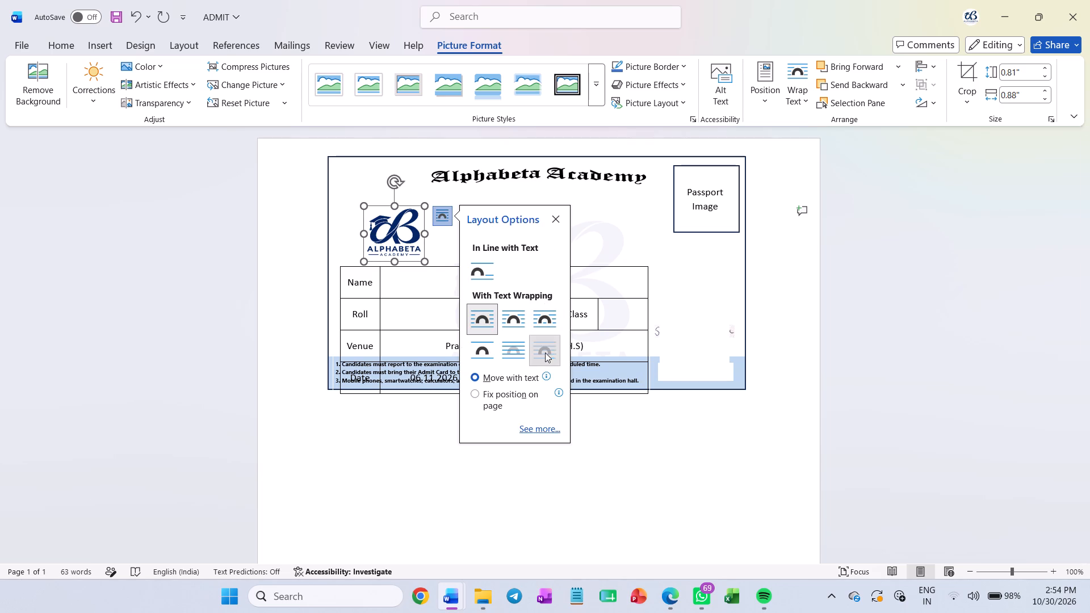
left_click(545, 352)
left_click_drag(405, 241, 390, 204)
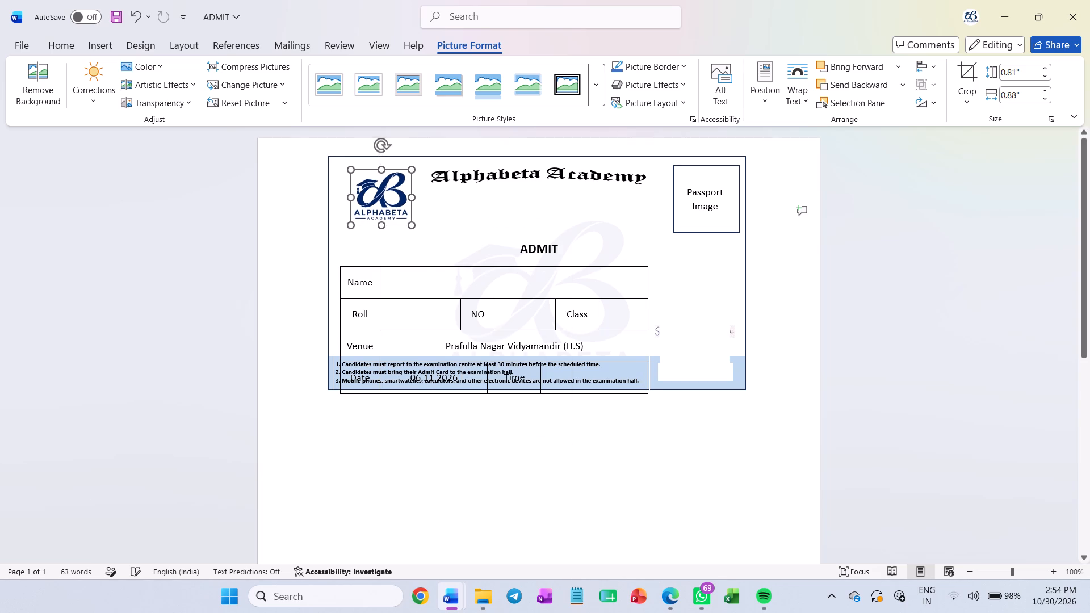
left_click_drag(390, 204, 379, 196)
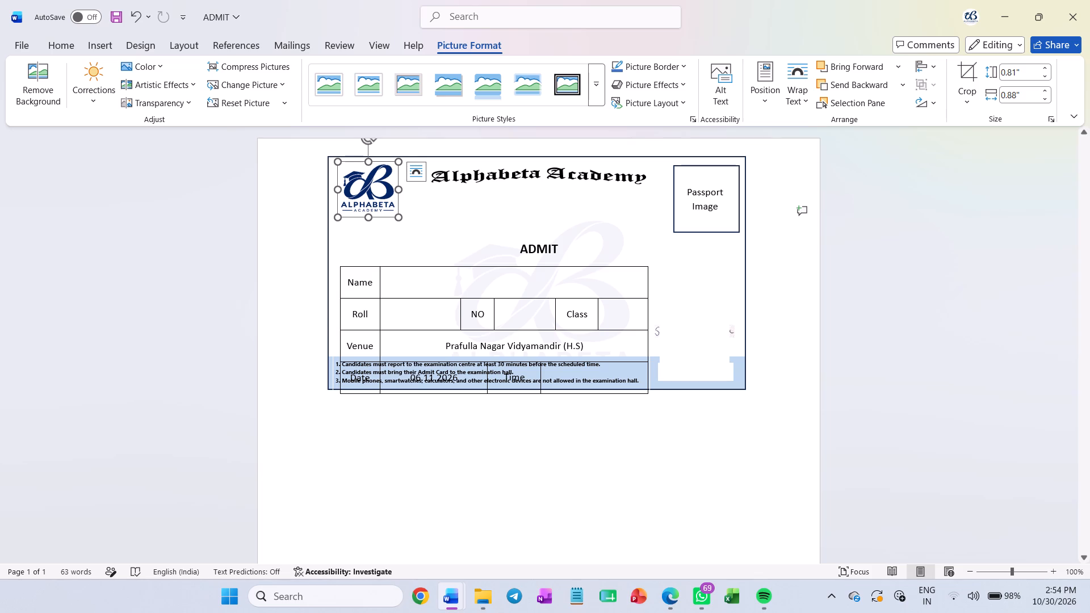
Set the watermark's text wrapping to In Front of Text and move it up to just inside the card's top border.
left_click(512, 253)
left_click_drag(501, 254, 493, 234)
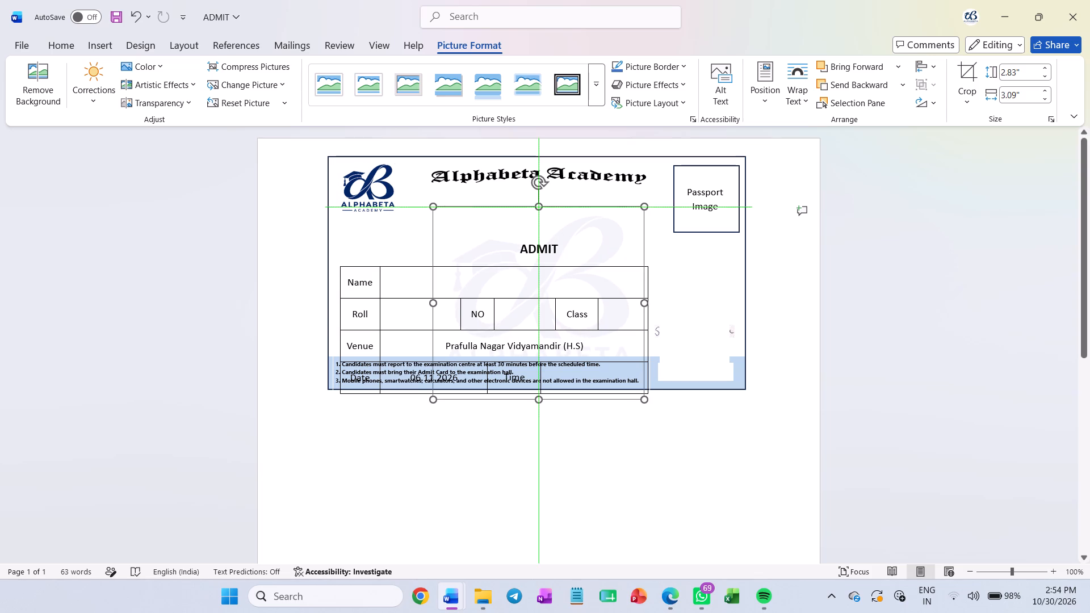
left_click_drag(493, 234, 506, 182)
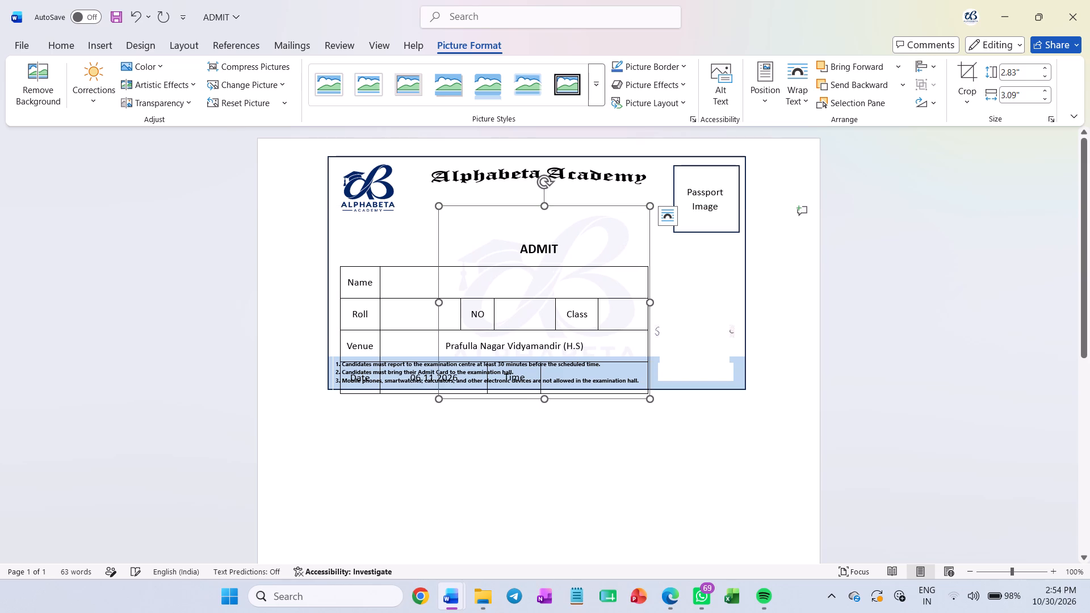
left_click(670, 217)
left_click(749, 351)
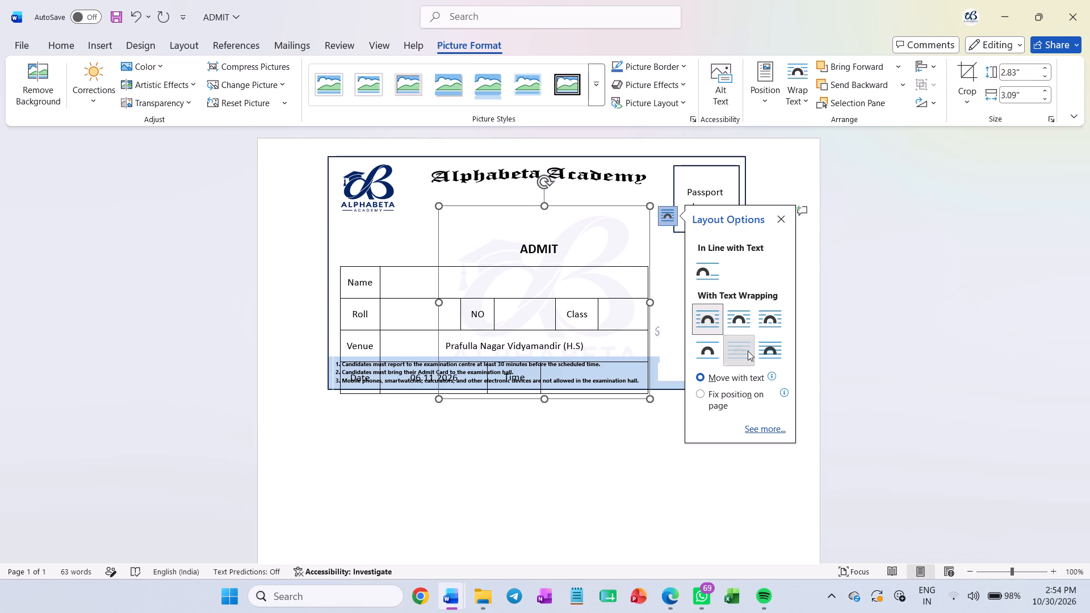
left_click(765, 350)
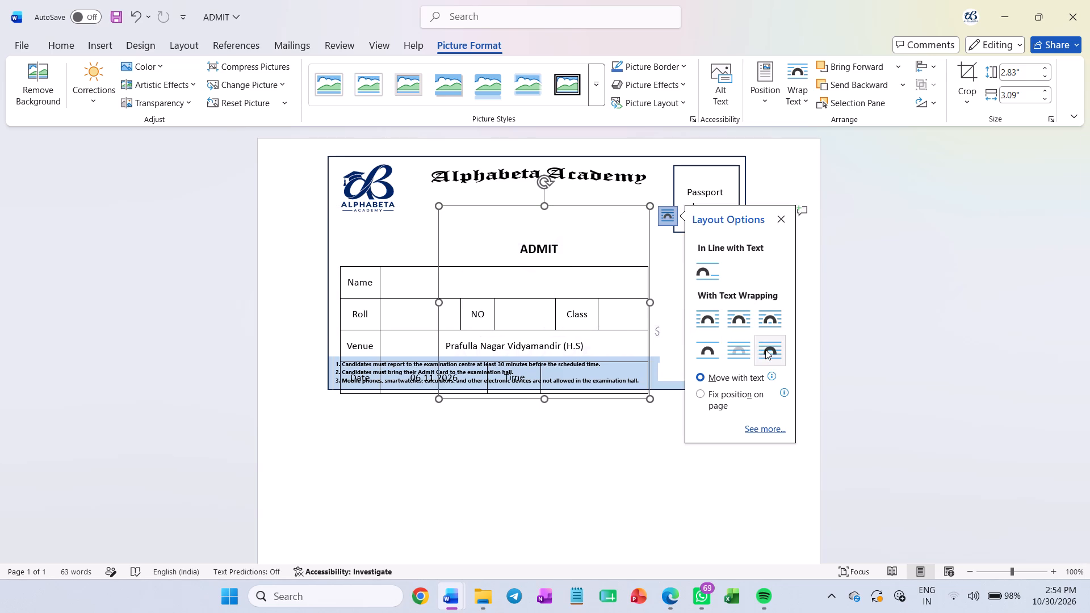
left_click_drag(508, 218, 503, 206)
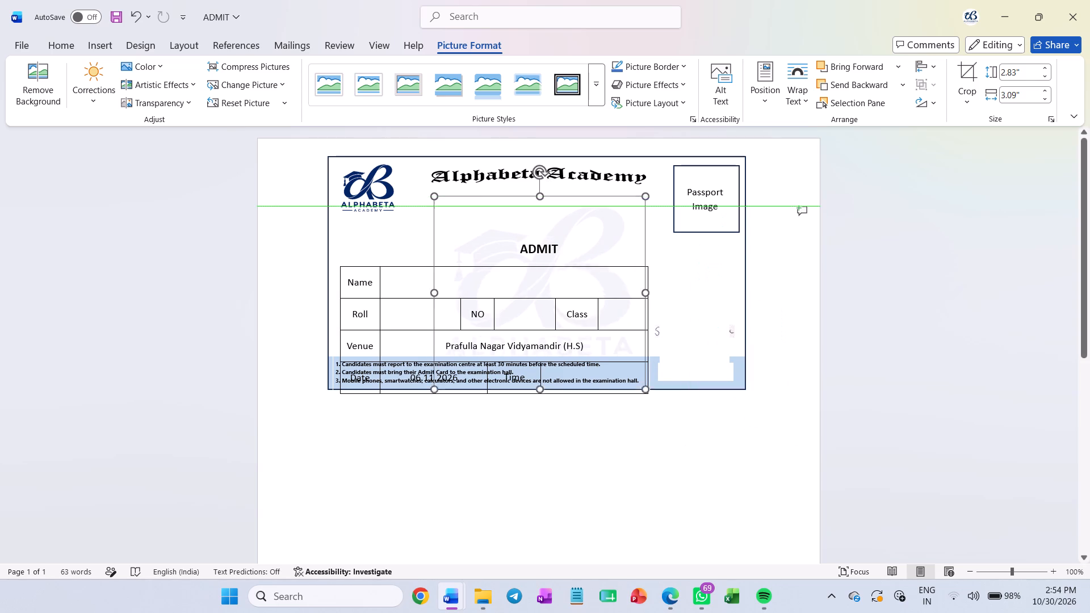
left_click_drag(503, 206, 506, 177)
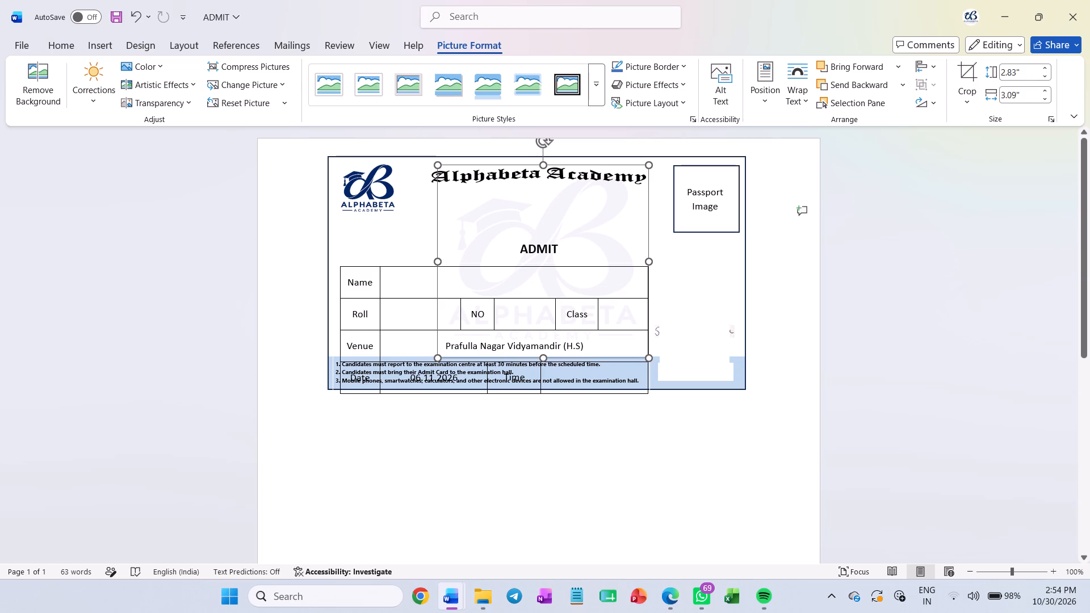
left_click_drag(506, 177, 506, 170)
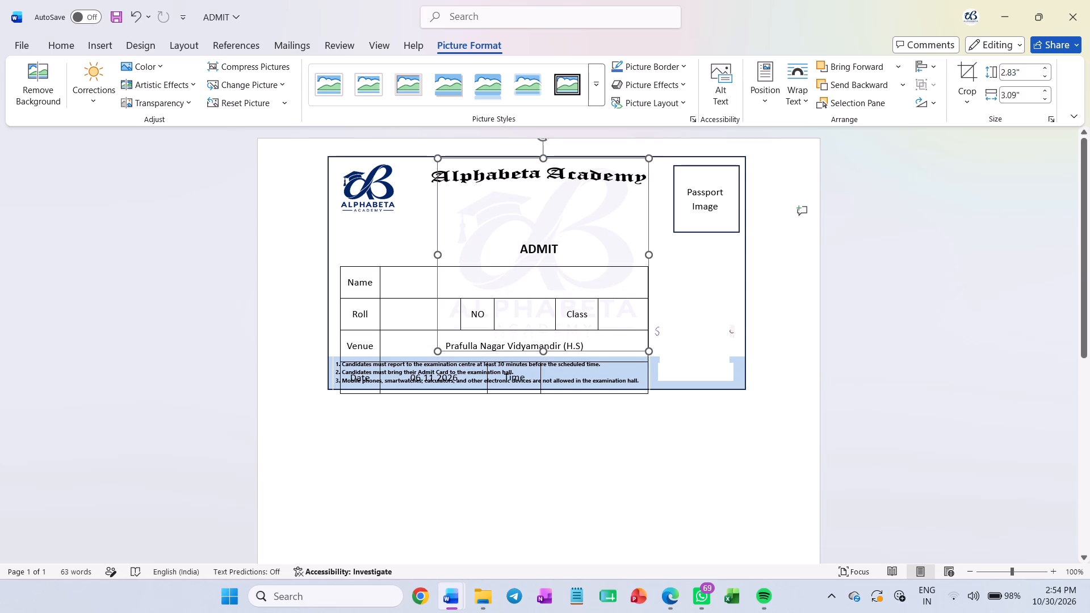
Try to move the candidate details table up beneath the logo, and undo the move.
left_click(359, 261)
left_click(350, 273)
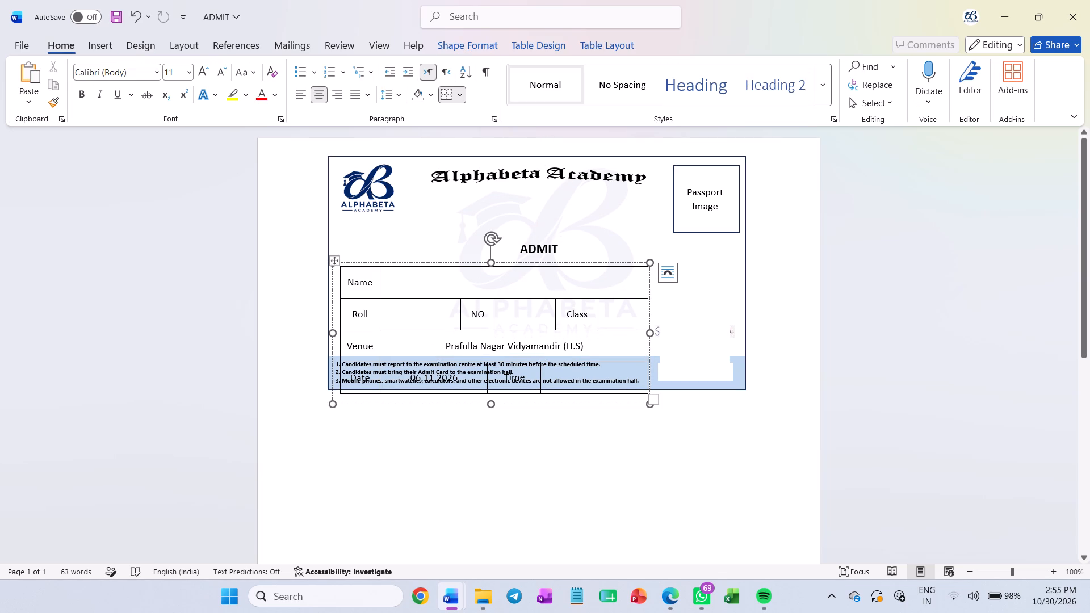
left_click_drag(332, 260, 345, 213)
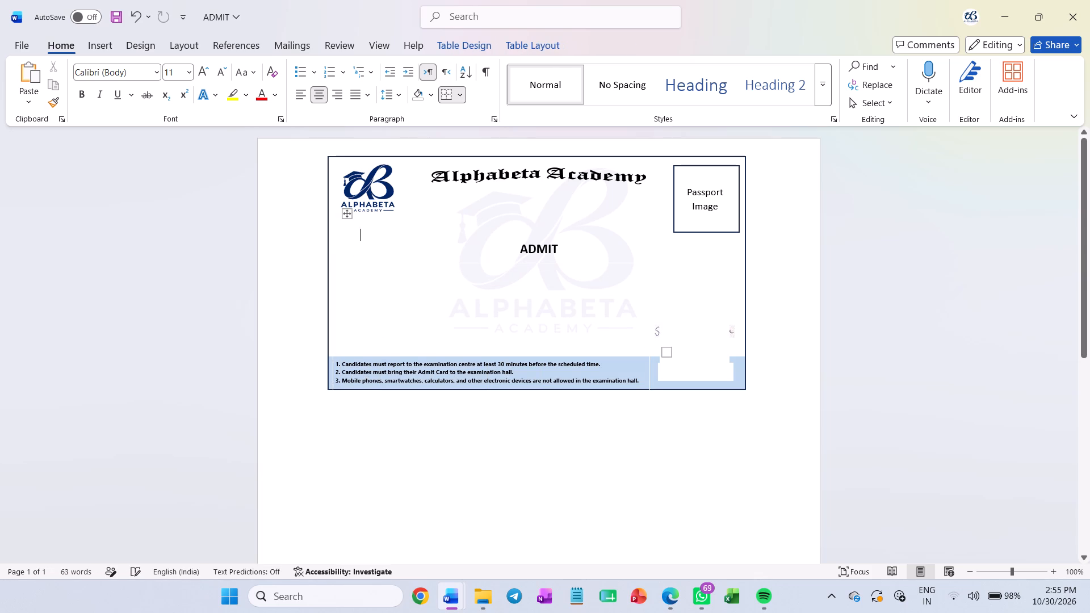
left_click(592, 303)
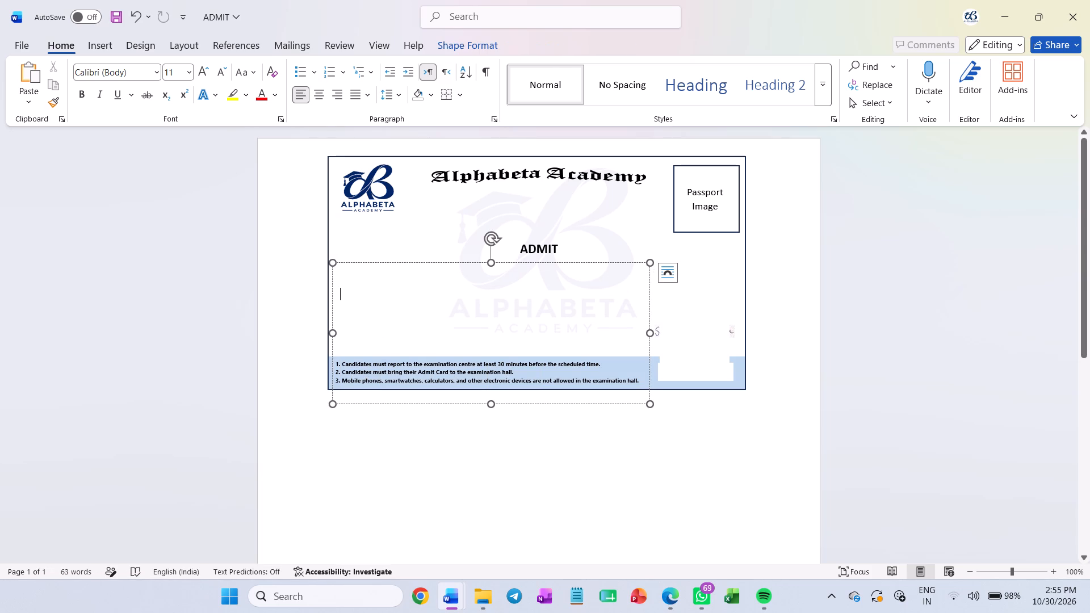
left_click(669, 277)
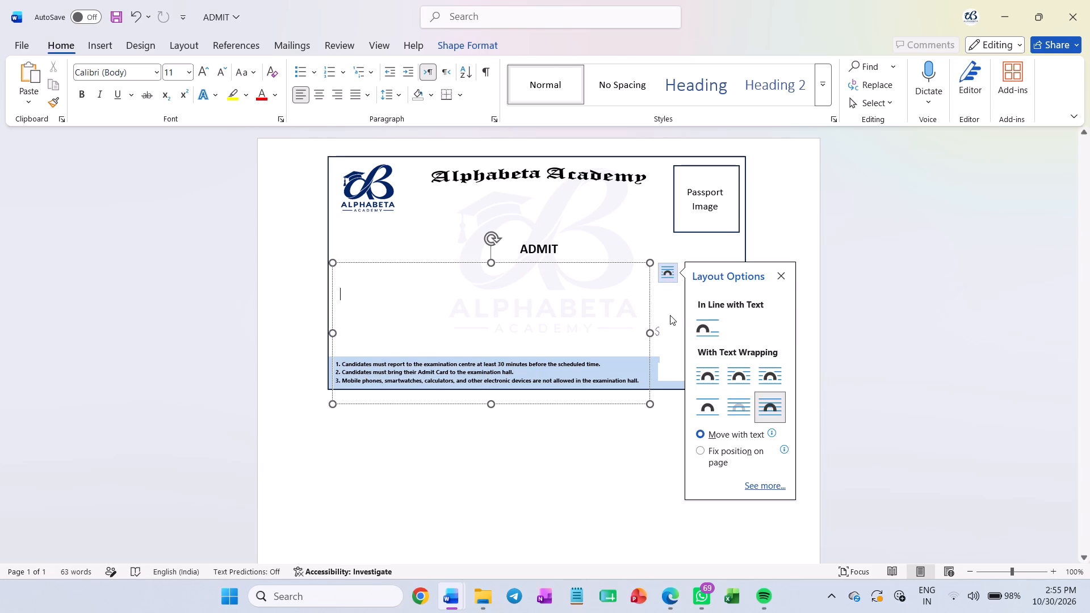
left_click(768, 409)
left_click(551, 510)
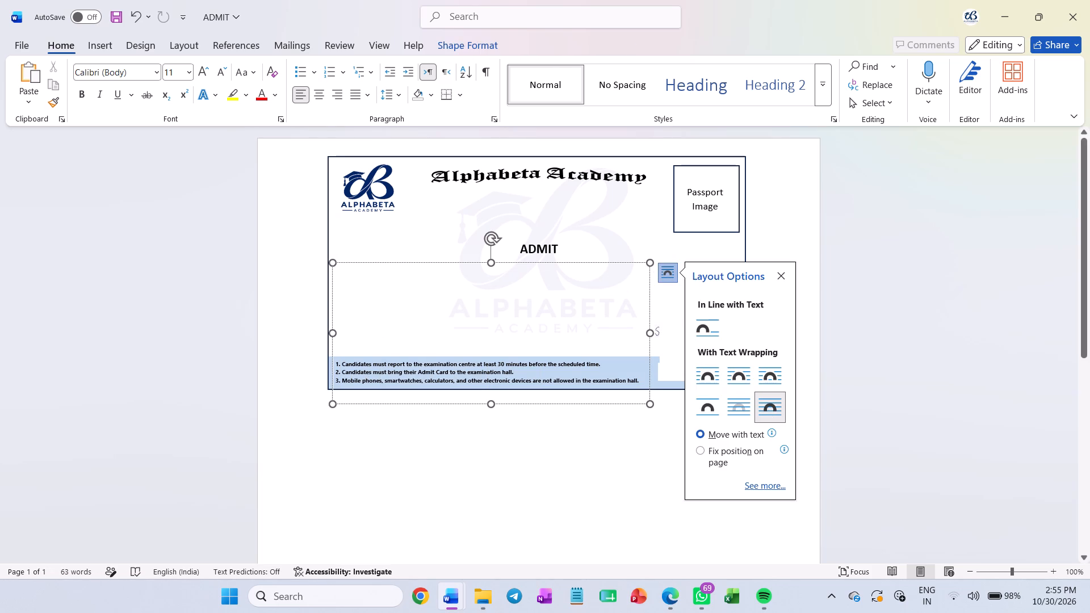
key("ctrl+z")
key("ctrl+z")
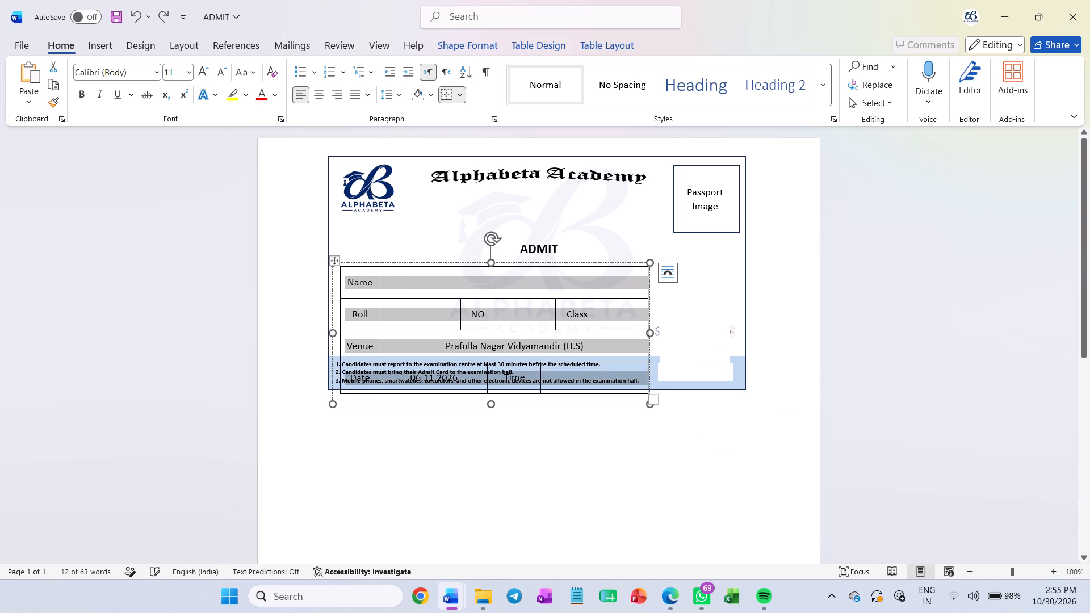
Move the candidate details table out of its text box to the blank area below the card.
left_click_drag(334, 264, 424, 433)
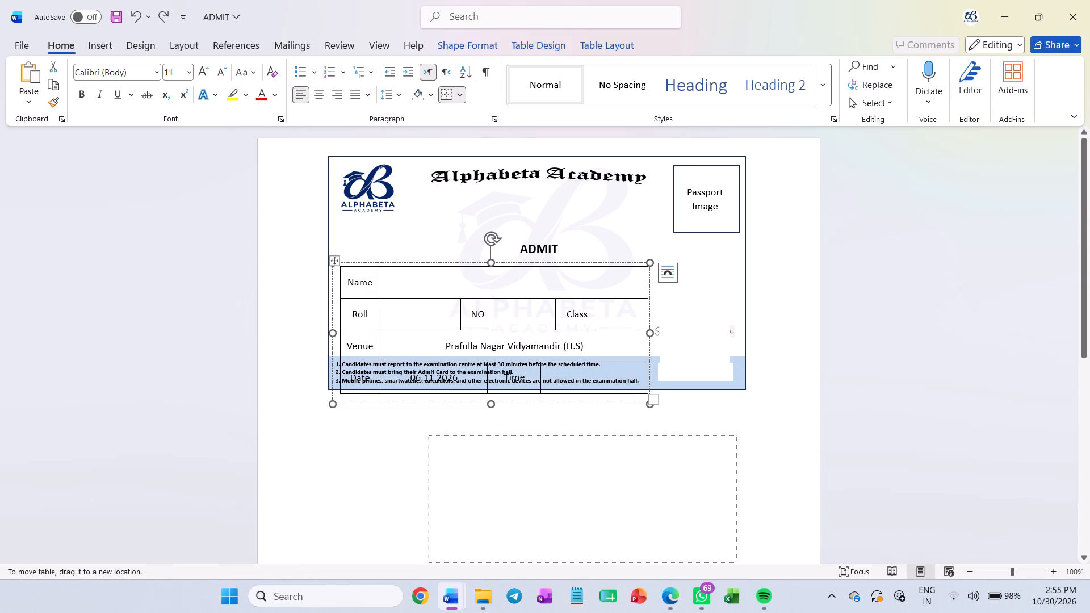
left_click_drag(424, 433, 411, 429)
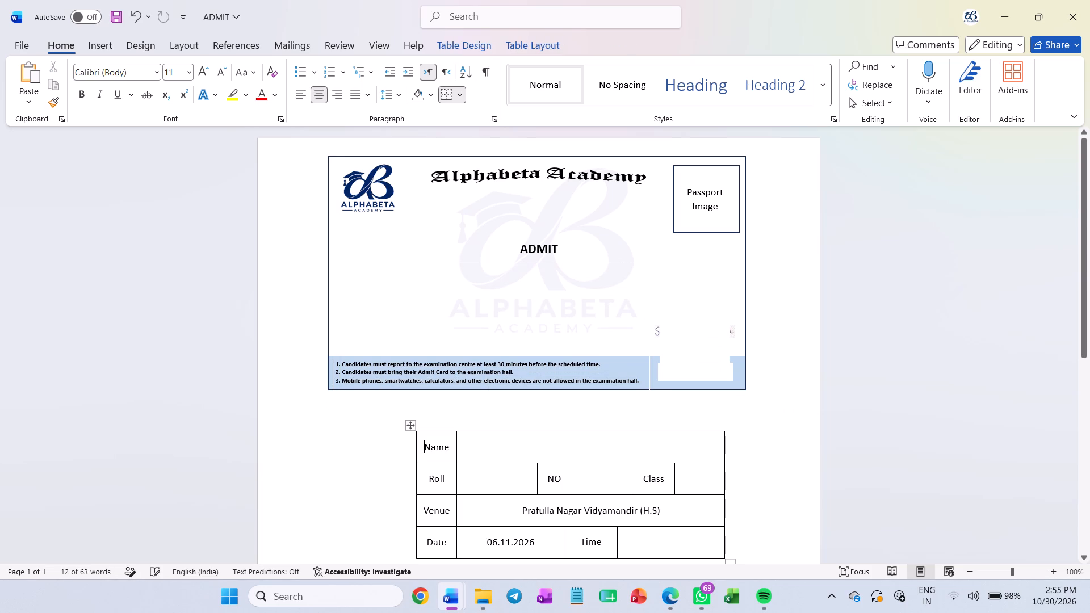
Move the empty text box off the official signature to the blank area just below the passport image box.
left_click(664, 329)
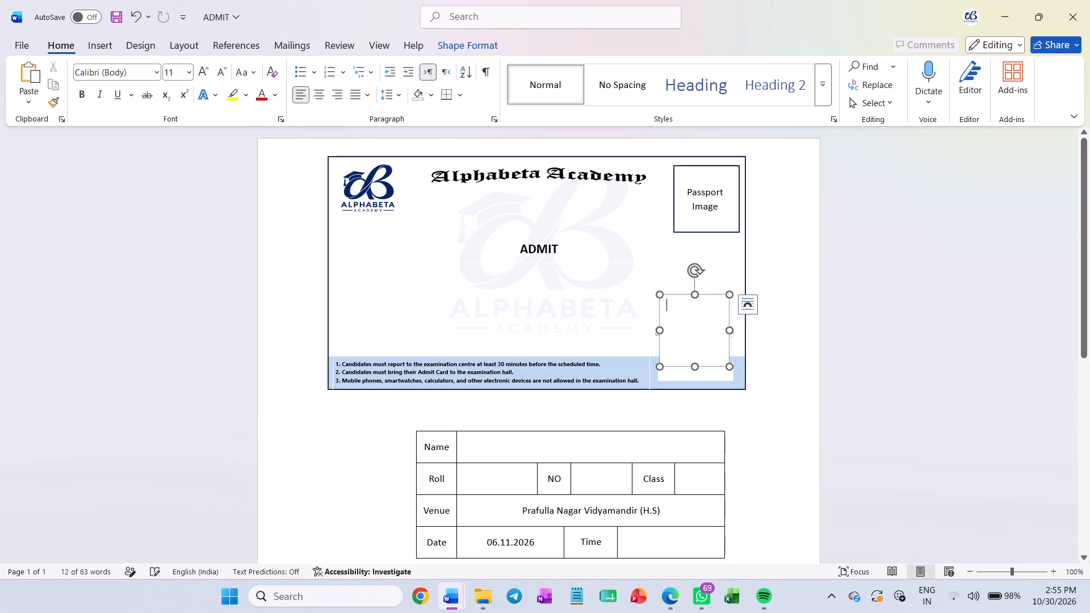
left_click_drag(679, 331, 647, 282)
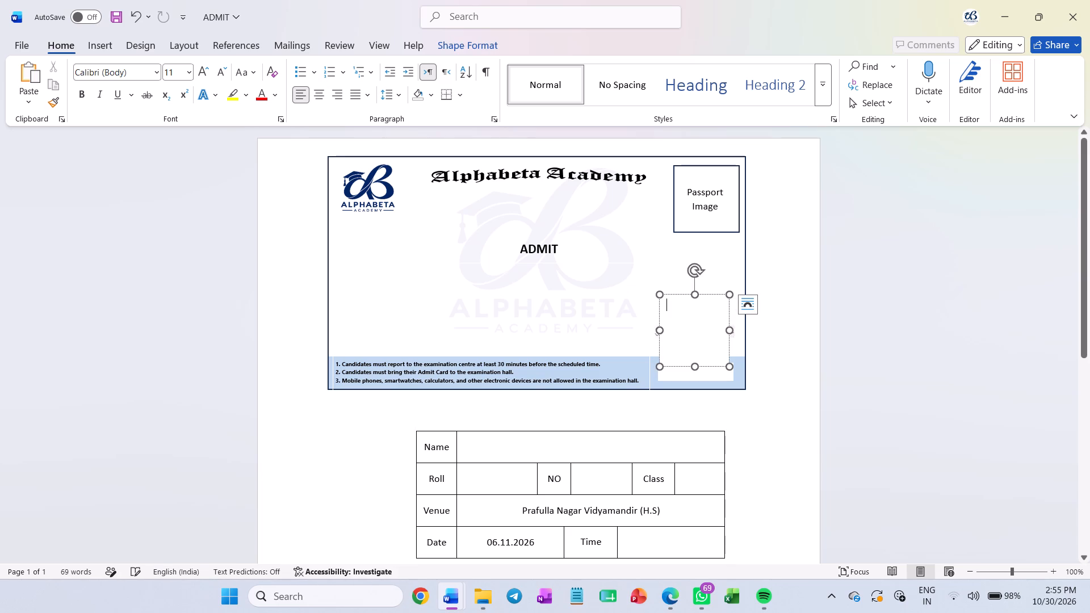
left_click_drag(647, 282, 612, 272)
left_click_drag(682, 295, 682, 274)
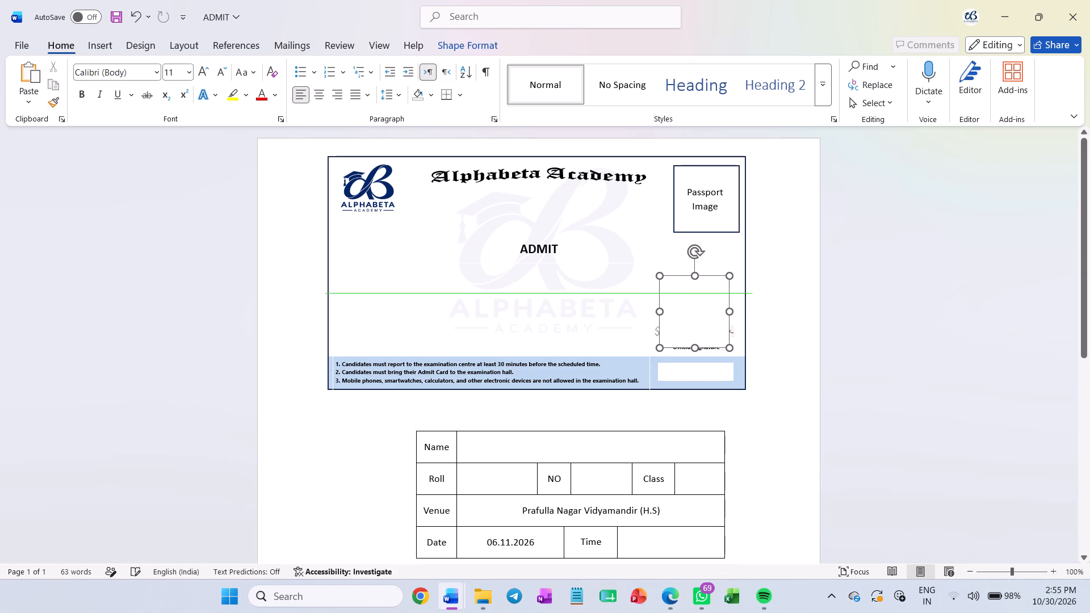
left_click_drag(682, 274, 690, 238)
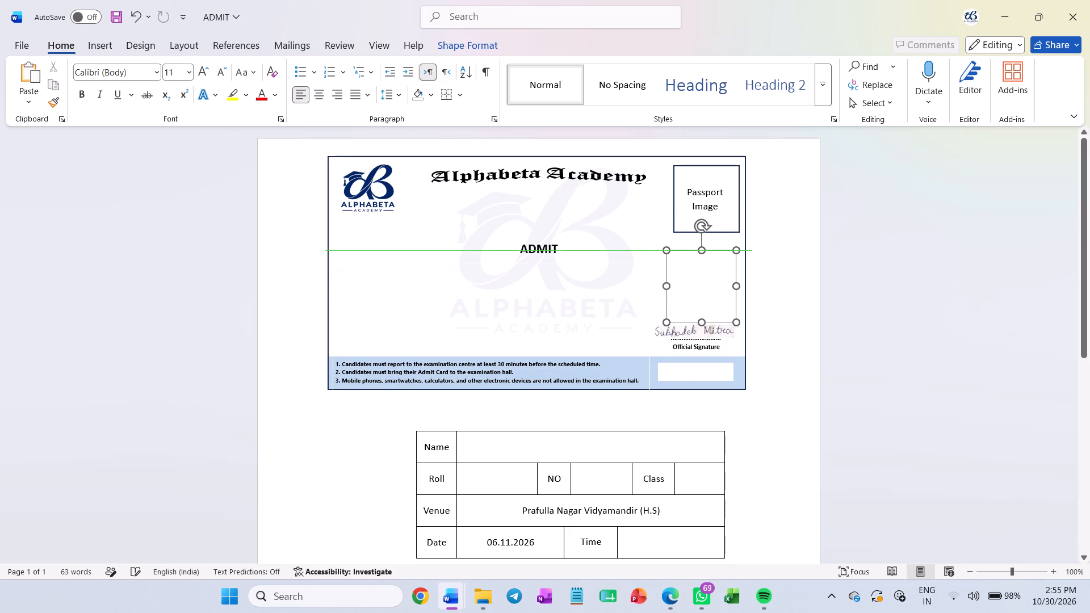
left_click_drag(690, 238, 677, 240)
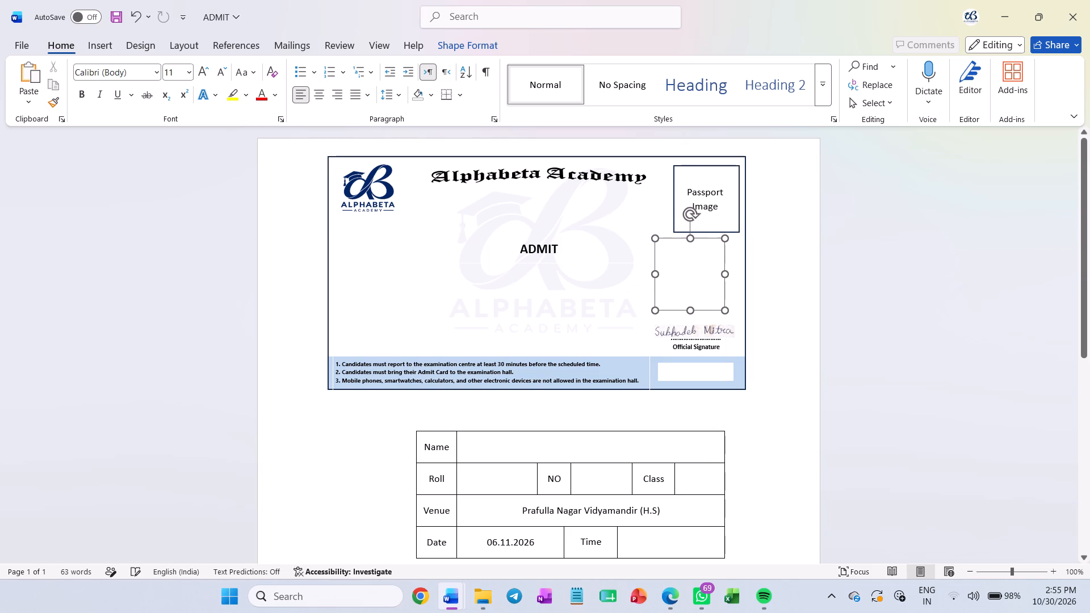
left_click_drag(677, 240, 687, 241)
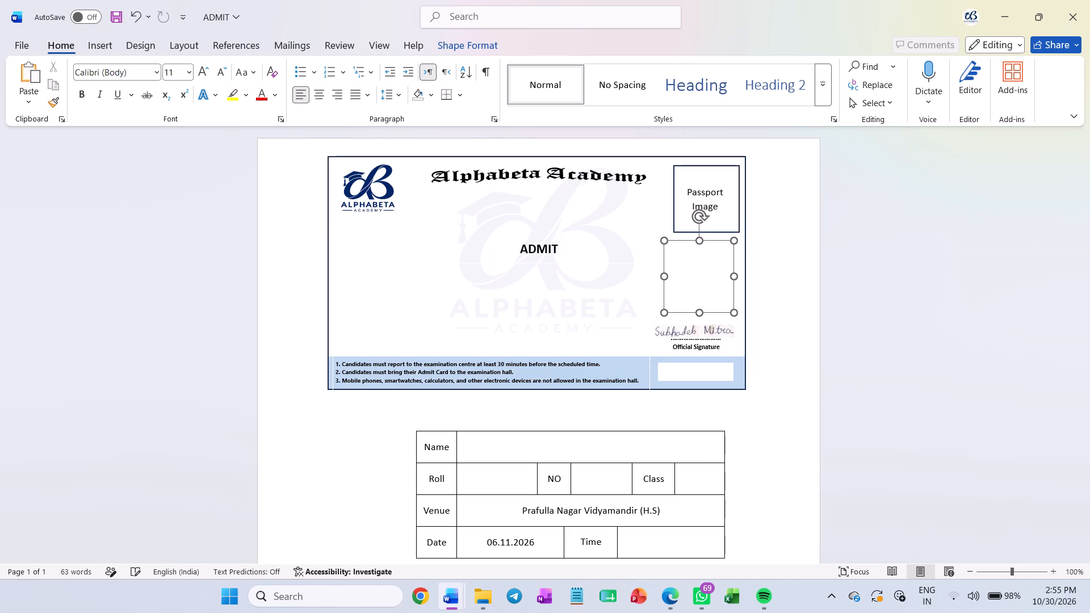
left_click_drag(687, 241, 689, 242)
left_click(869, 272)
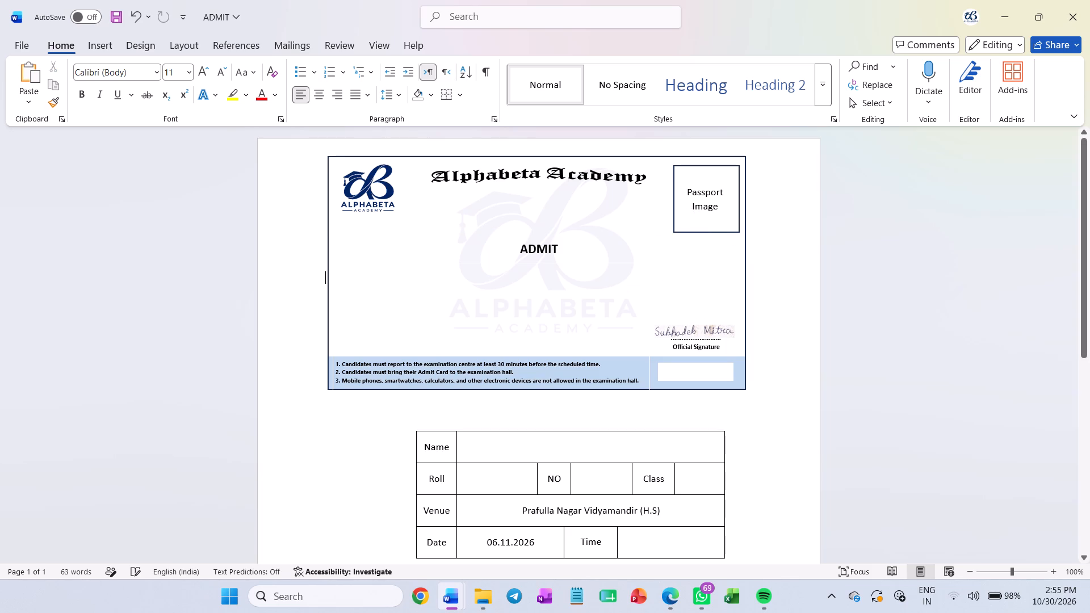
Delete the empty text box that held the details table, overlapping the candidate instructions.
left_click(650, 379)
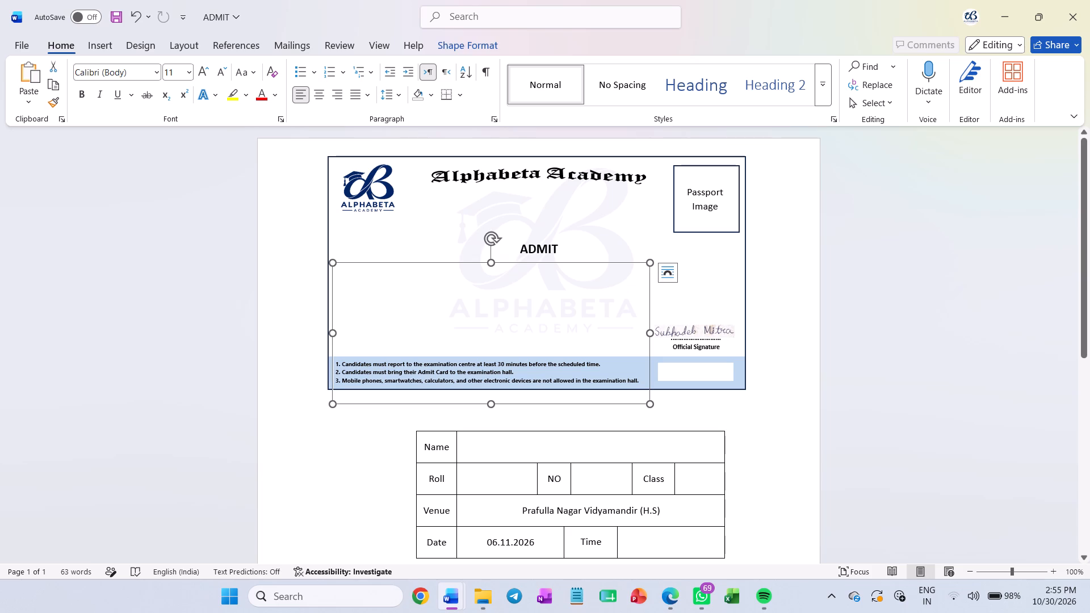
key("BackSpace")
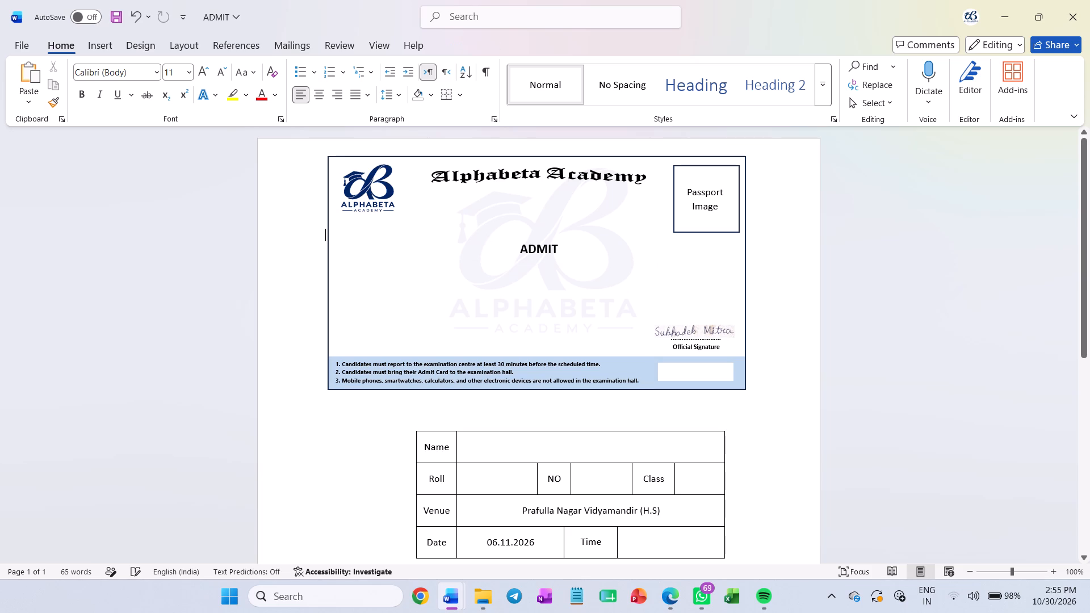
Move the ADMIT heading up so it sits centred a little below the Alphabeta Academy title.
left_click(536, 251)
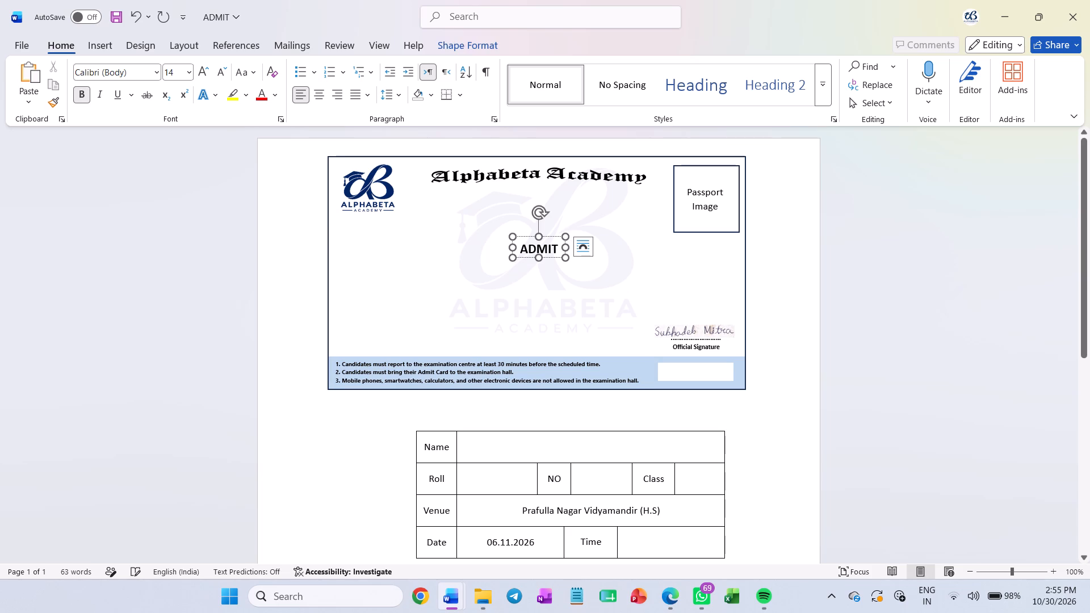
left_click_drag(544, 234, 554, 188)
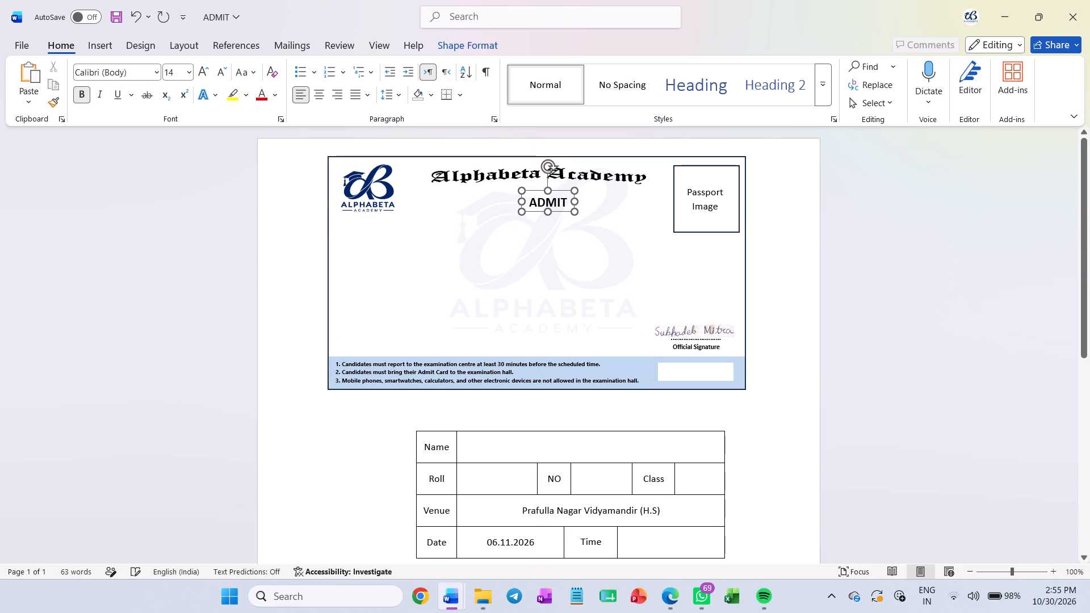
left_click_drag(554, 188, 547, 184)
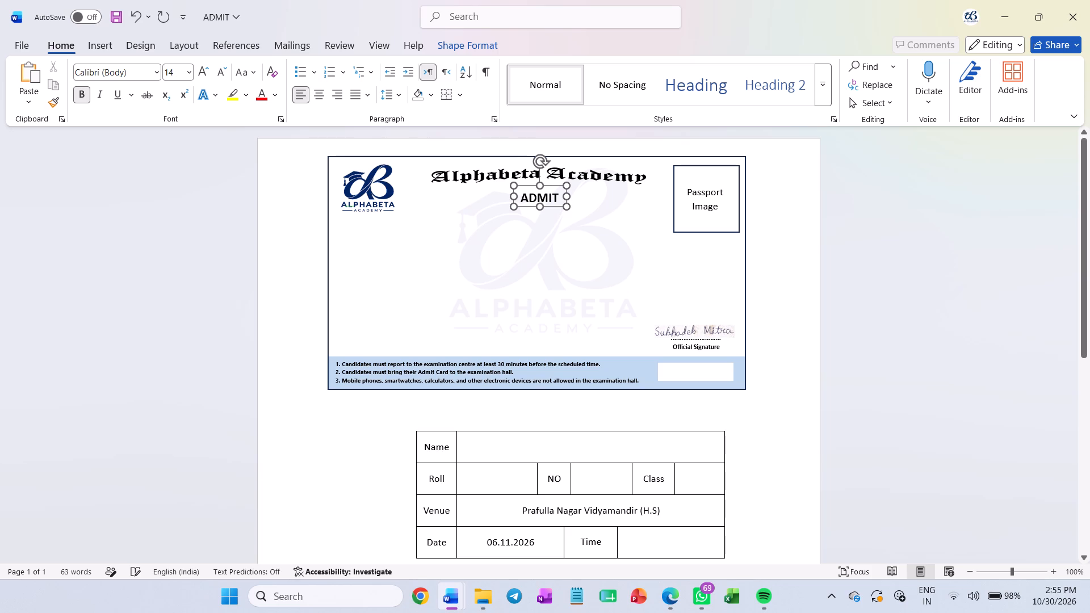
left_click_drag(547, 184, 534, 199)
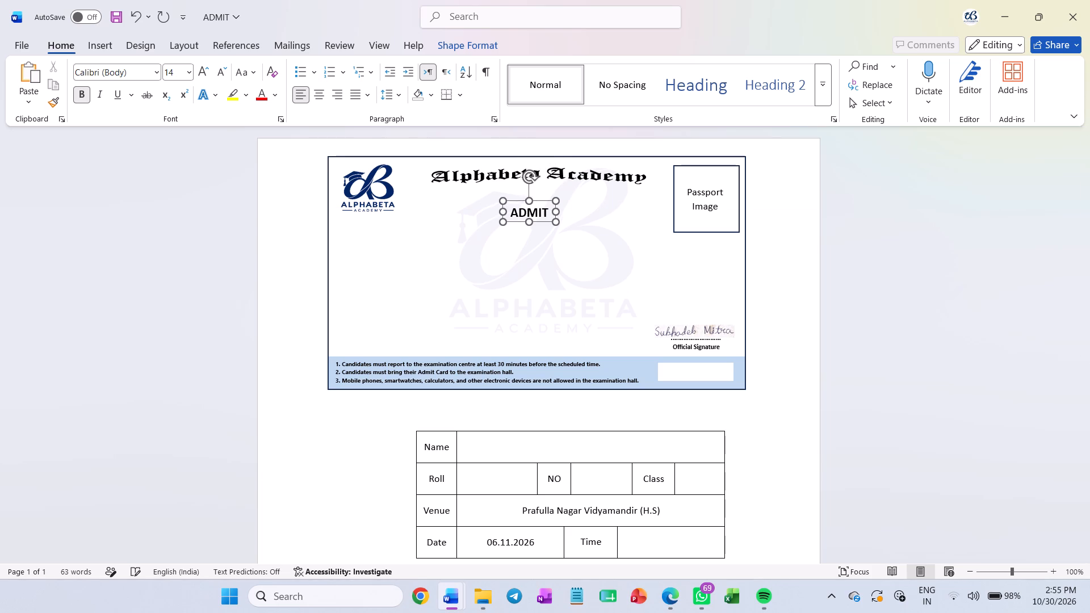
left_click_drag(534, 199, 550, 208)
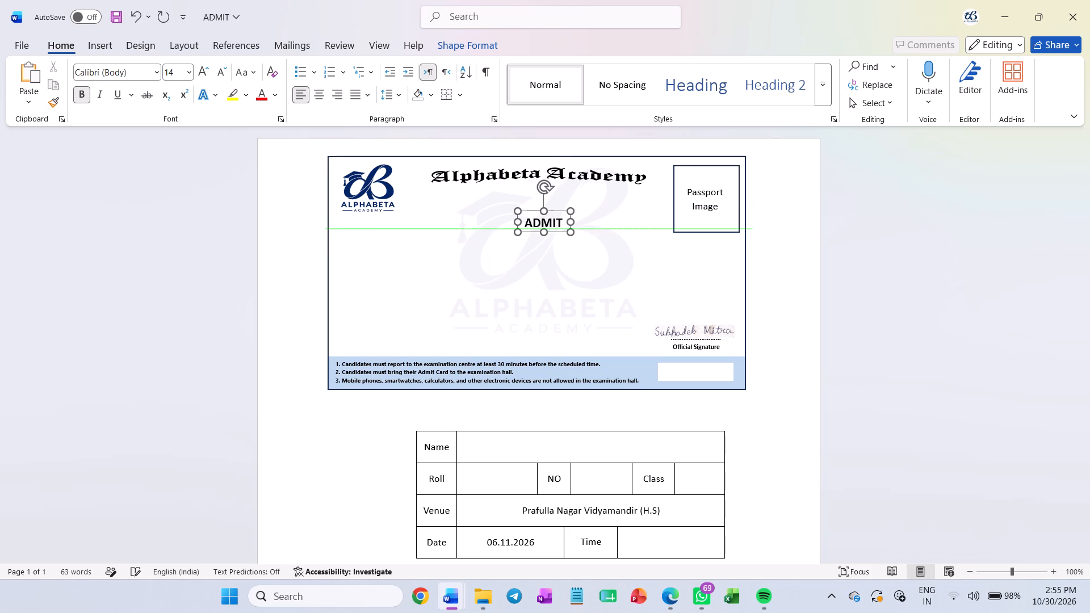
left_click_drag(550, 208, 528, 191)
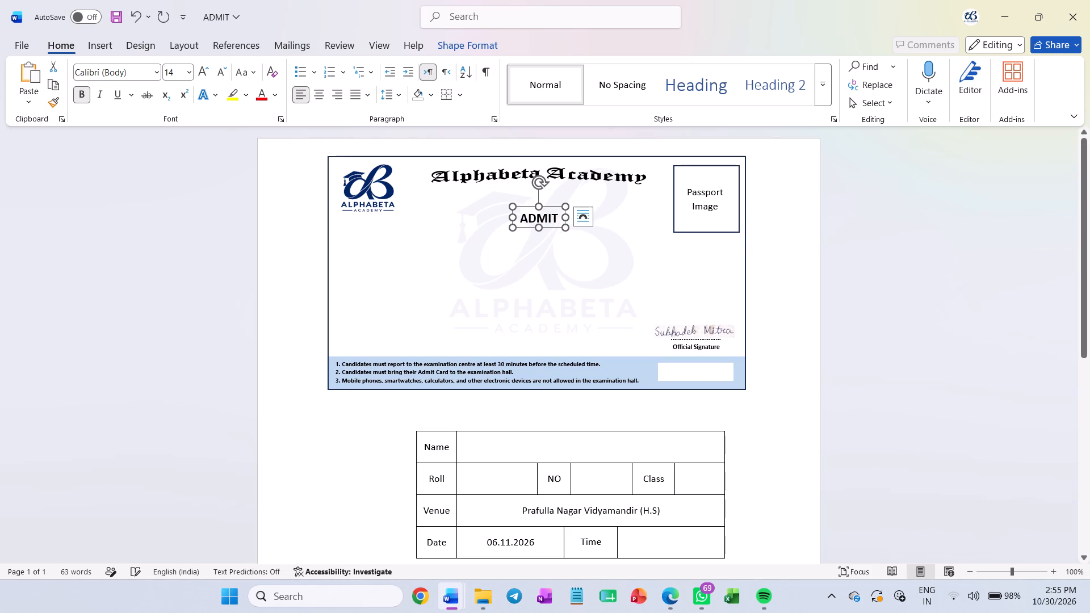
Nudge the ADMIT heading straight up until it sits directly beneath the Alphabeta Academy title.
key("Up")
key("Up")
key("Up")
key("Up")
key("Up")
key("Up")
key("Up")
key("Up")
key("Up")
key("Up")
key("Up")
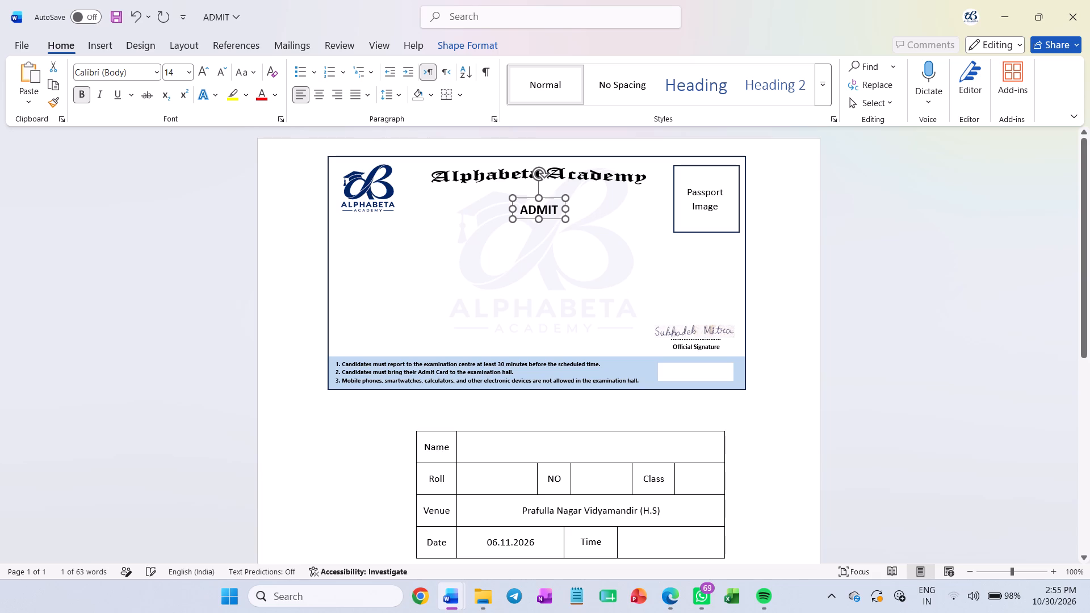
key("Up")
key("Up")
key("Up")
key("Up")
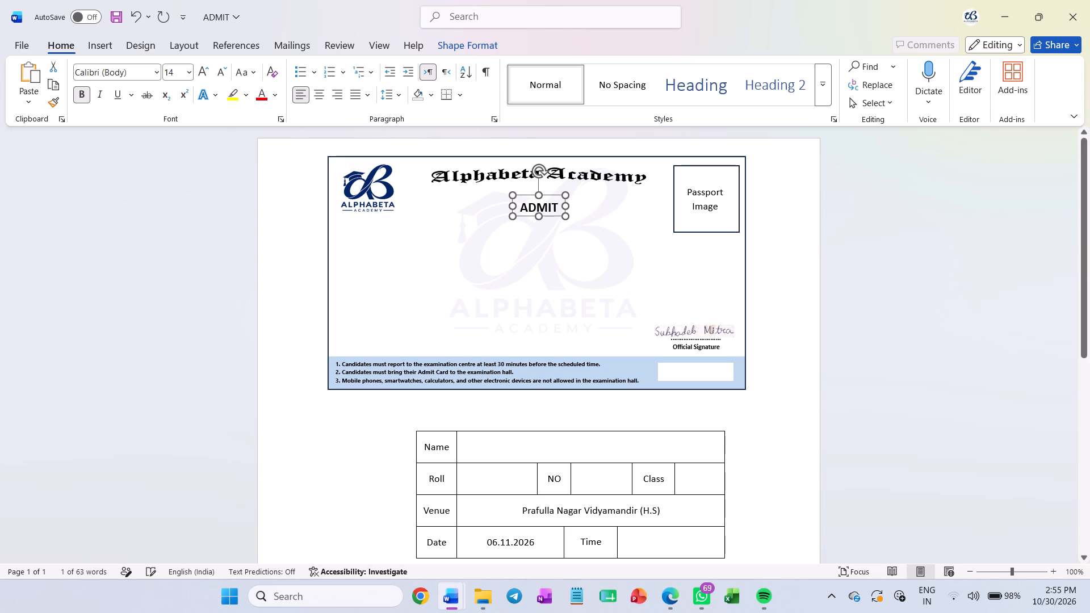
key("Up")
key("Up")
key("Up")
key("Up")
key("Up")
key("Up")
key("Up")
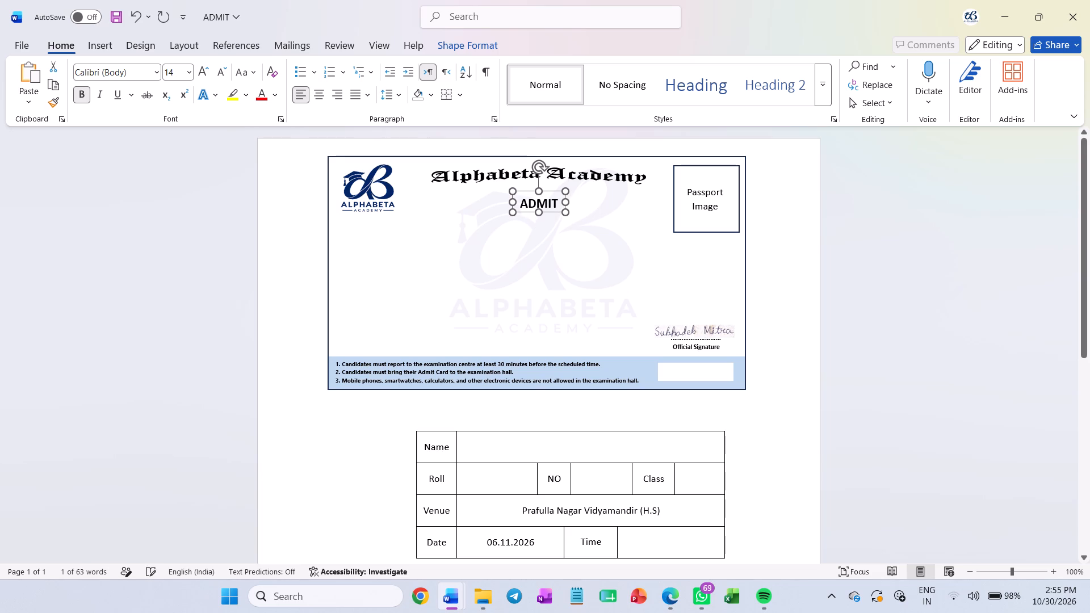
key("Up")
key("Up")
key("Up")
key("Up")
key("Up")
key("Up")
key("Up")
key("Up")
key("Up")
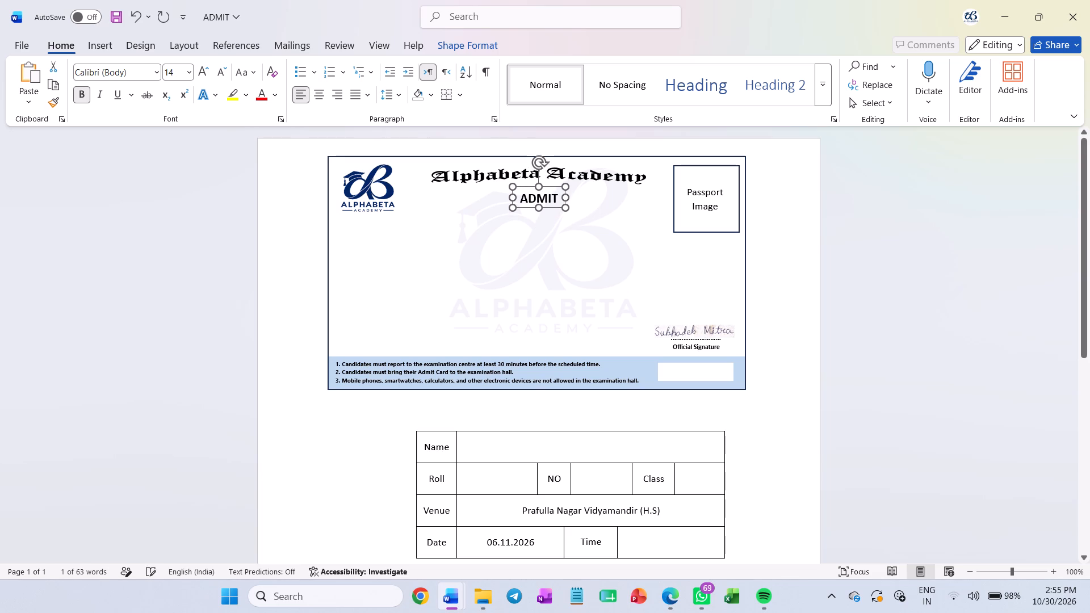
key("Up")
key("Up")
key("Up")
key("Up")
key("Up")
key("Up")
key("Up")
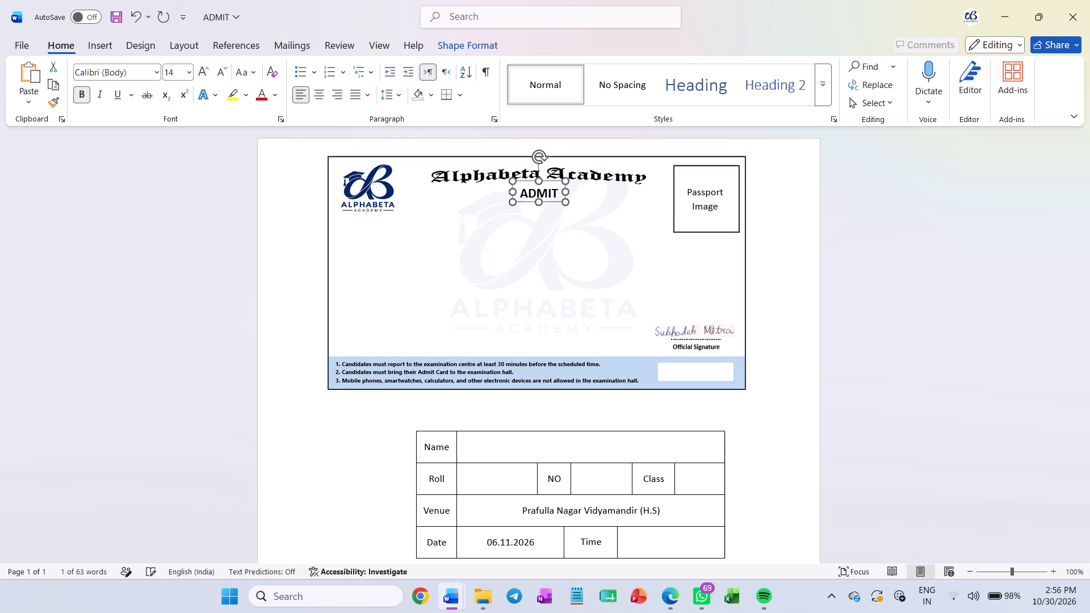
key("Up")
key("Up")
key("Up")
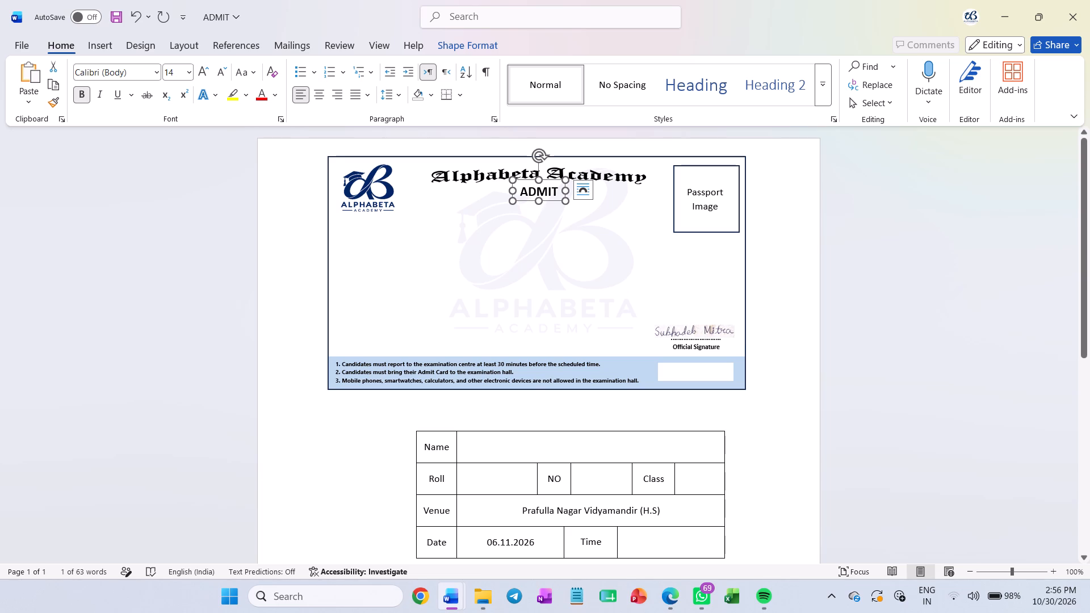
Replace the official signature picture with the "arijit sign" image from the Downloads folder.
left_click(695, 326)
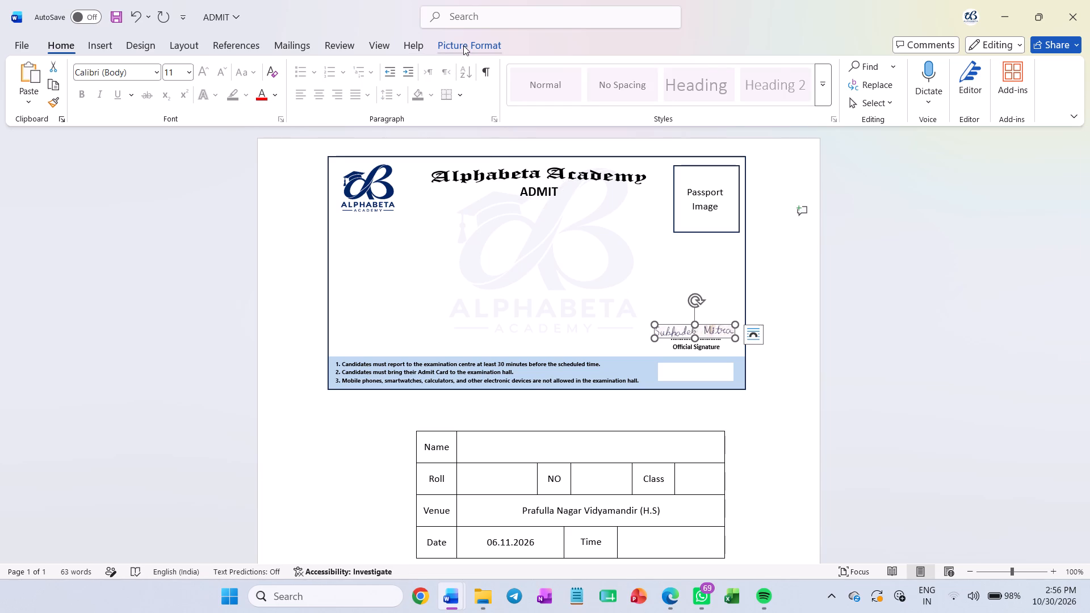
left_click(463, 45)
left_click(272, 82)
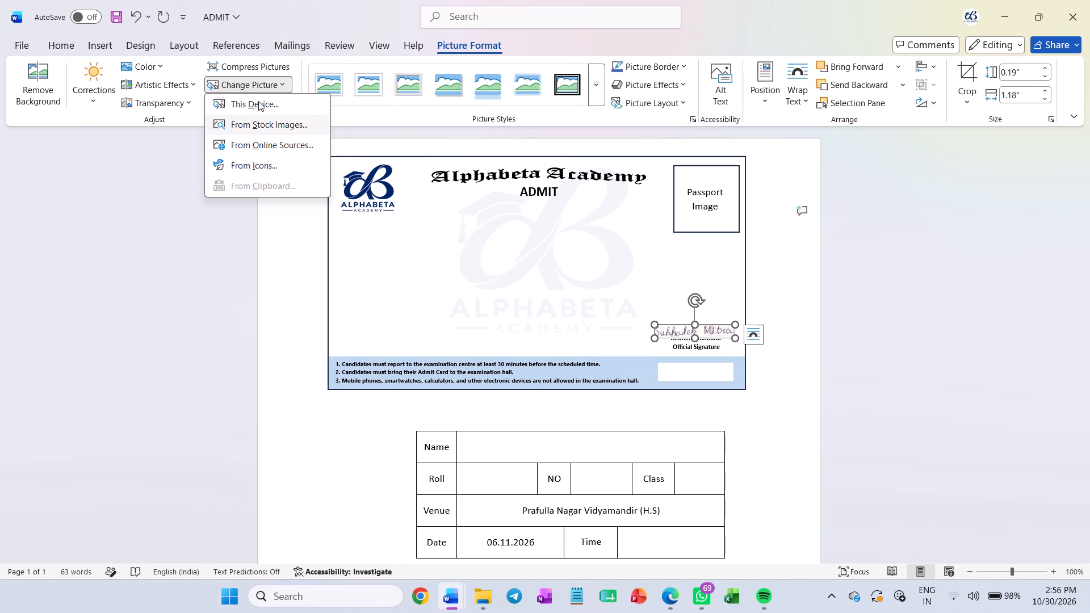
left_click(268, 83)
left_click(268, 83)
left_click(268, 83)
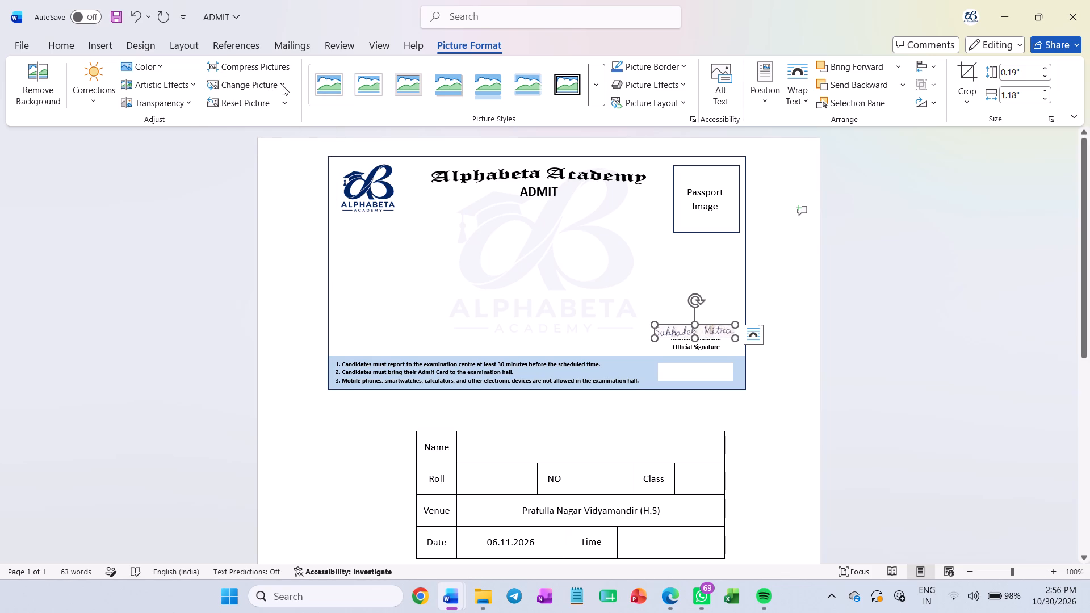
left_click(283, 86)
left_click(282, 108)
left_click(283, 87)
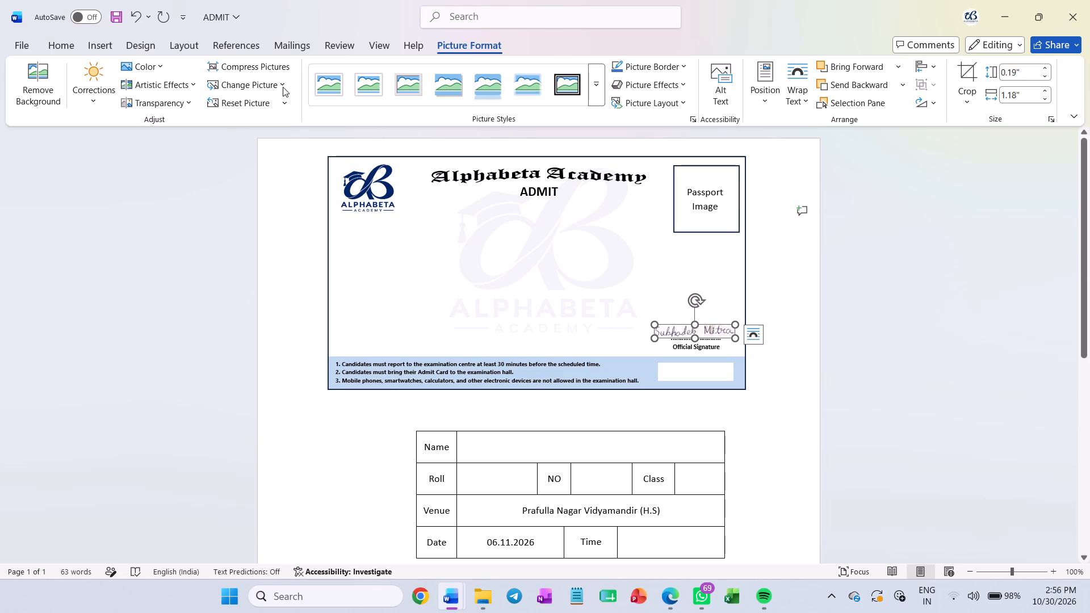
left_click(283, 81)
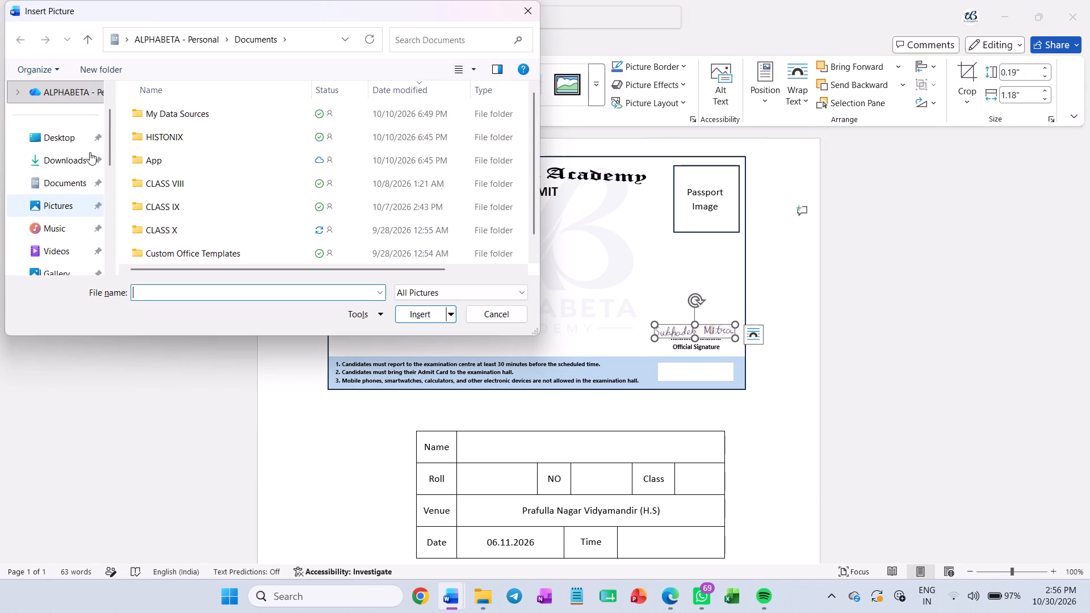
left_click(86, 150)
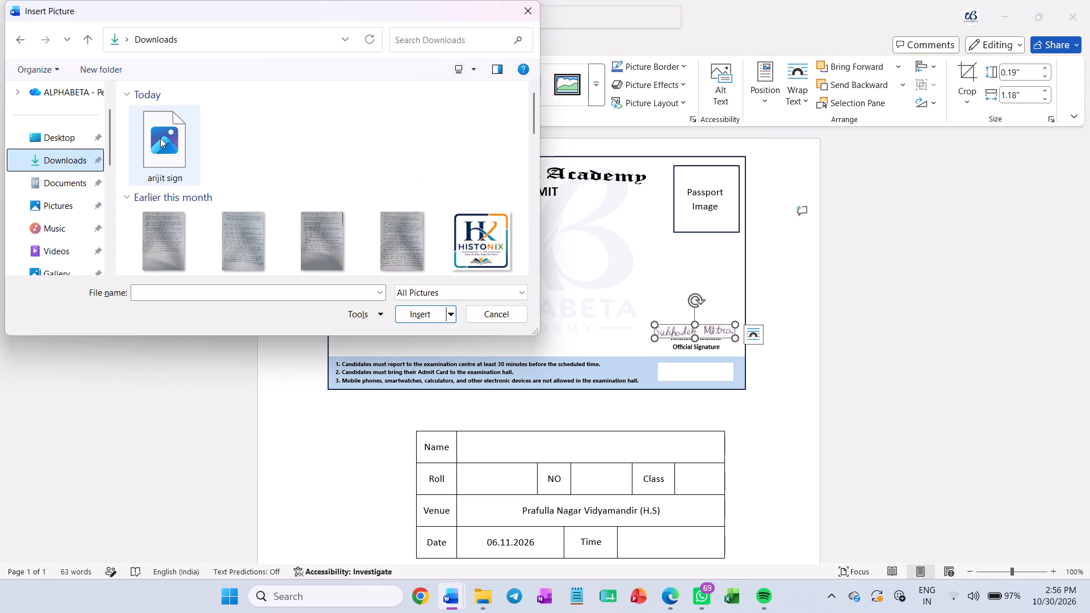
left_click(160, 138)
left_click(437, 313)
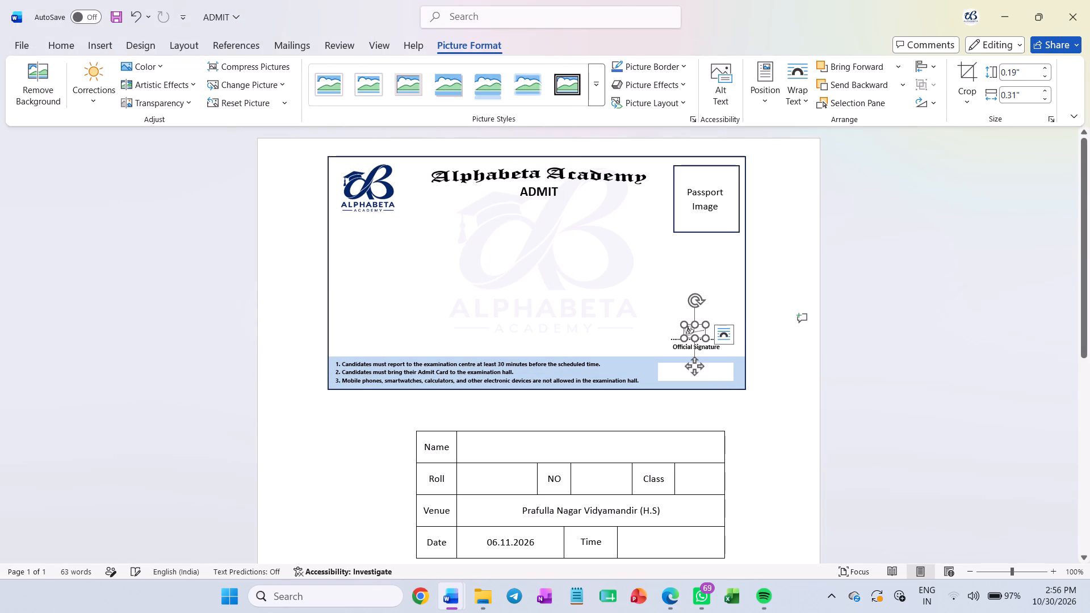
Enlarge the official signature picture to 0.29" by 0.48" and lower it onto the dotted line above Official Signature.
left_click_drag(681, 340, 668, 340)
left_click_drag(668, 340, 673, 339)
left_click_drag(686, 339, 699, 326)
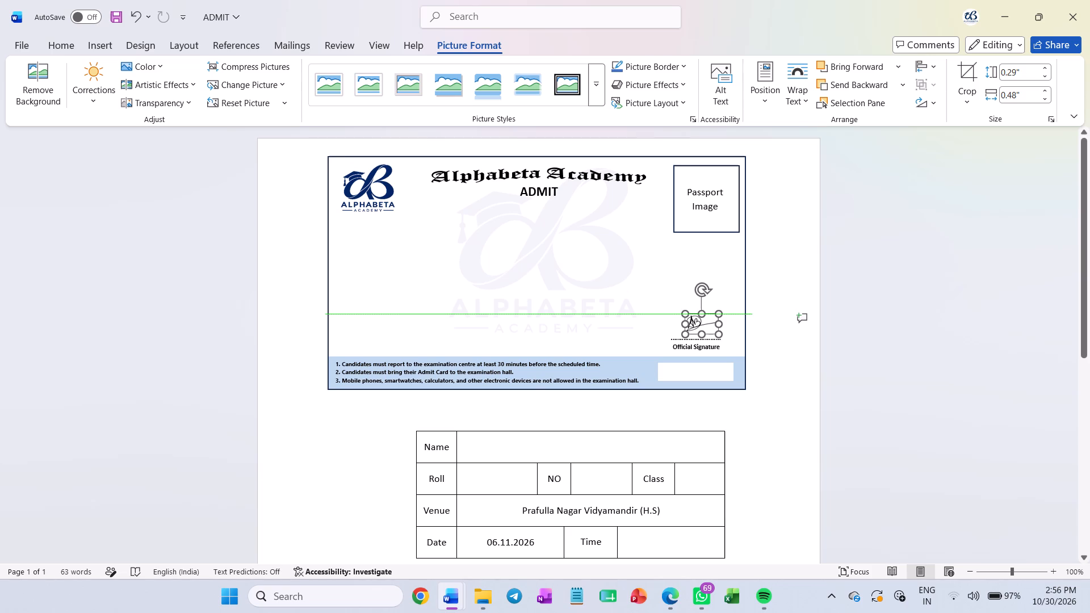
left_click_drag(699, 326, 698, 327)
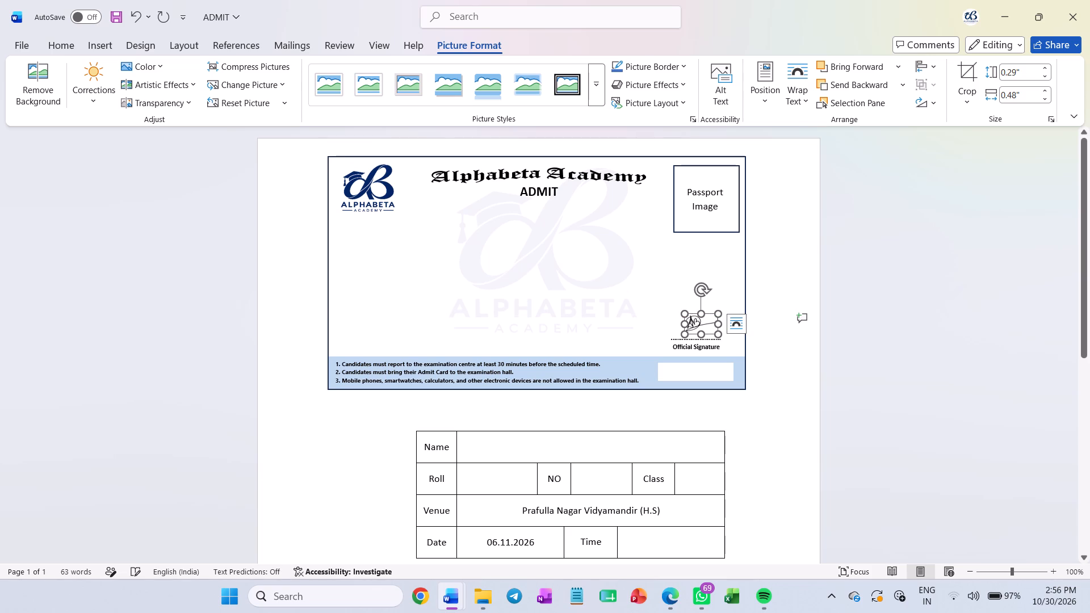
key("Down")
key("Down")
key("Down")
key("Down")
key("Down")
key("Down")
key("Down")
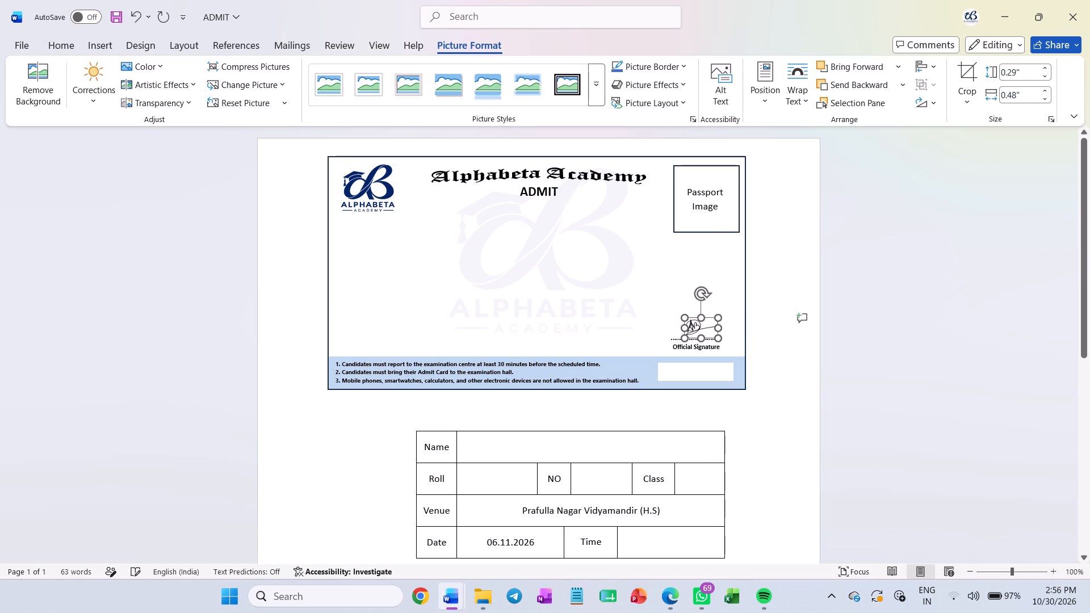
Shift the signature picture towards the middle of the dotted line and enlarge it to 0.38" by 0.63".
scroll(980, 427, "up", 3)
scroll(980, 428, "up", 1, "ctrl")
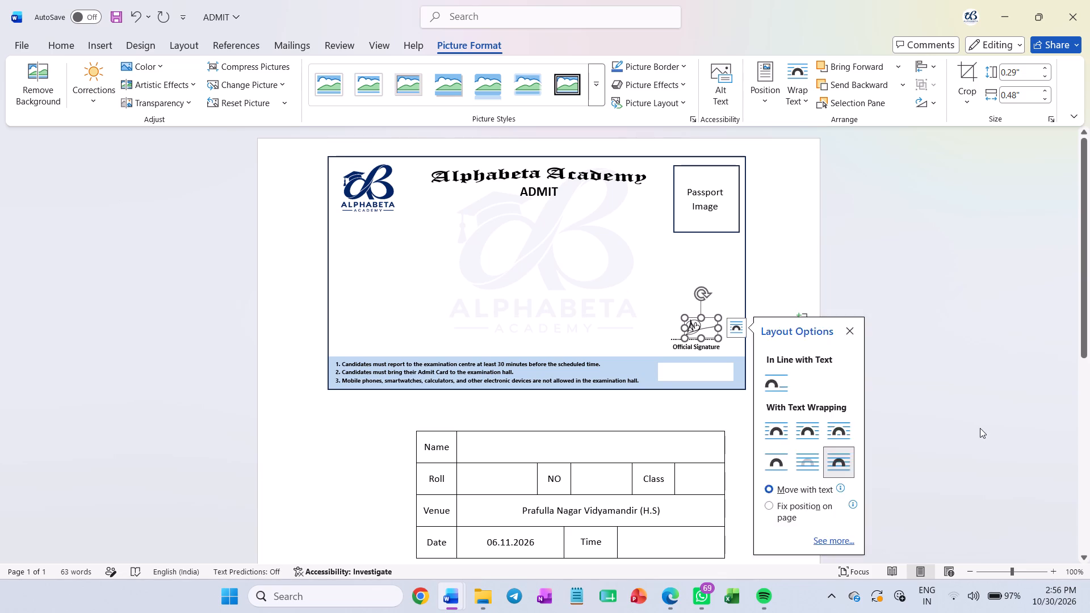
scroll(980, 428, "up", 5, "ctrl")
scroll(861, 362, "up", 7, "ctrl")
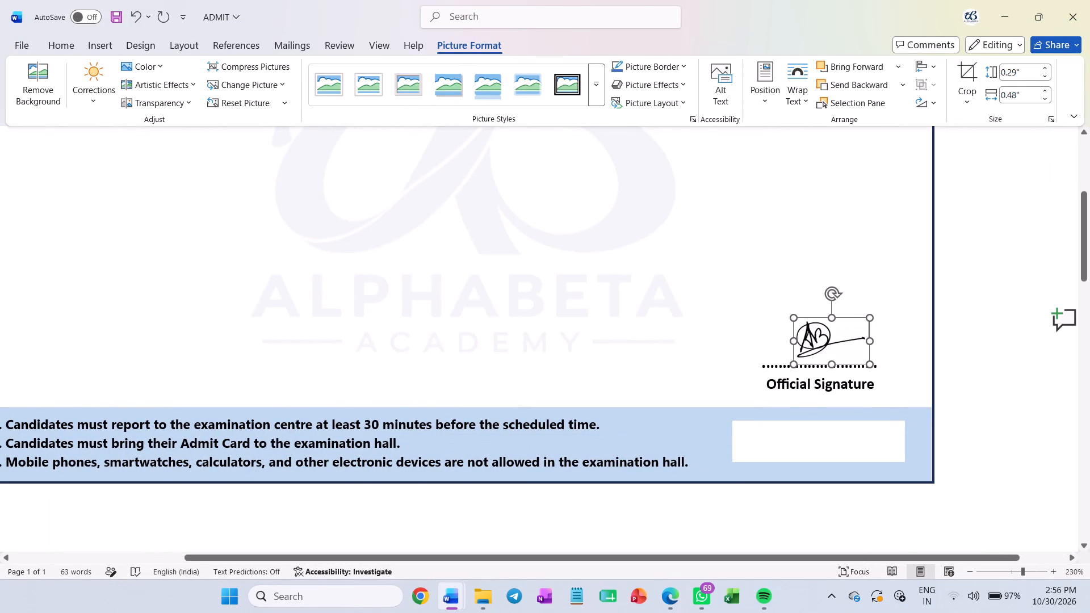
left_click_drag(821, 343, 807, 343)
left_click_drag(853, 361, 857, 364)
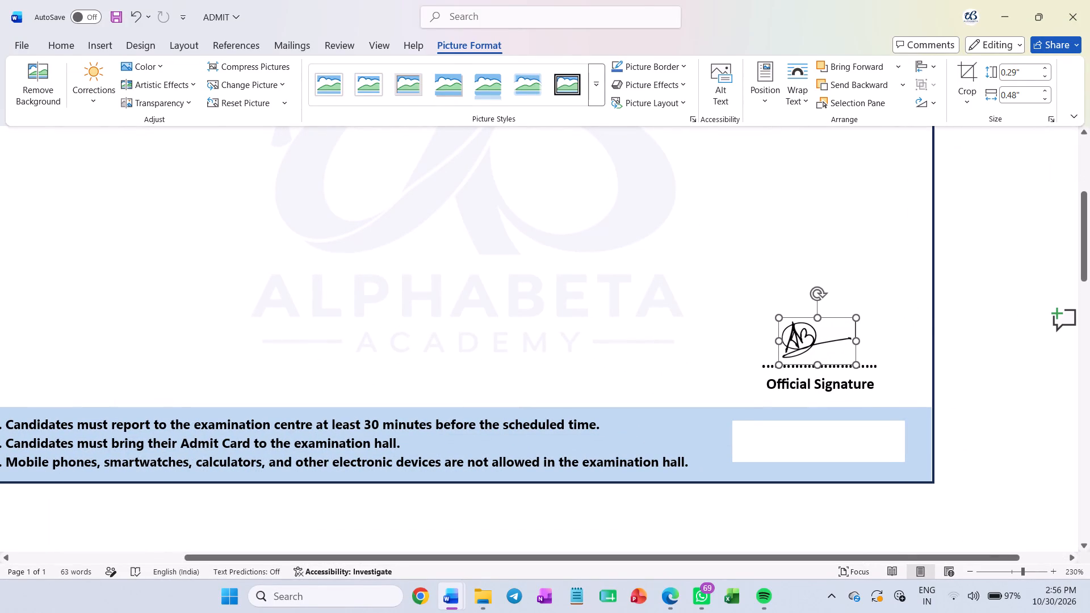
left_click_drag(857, 364, 870, 377)
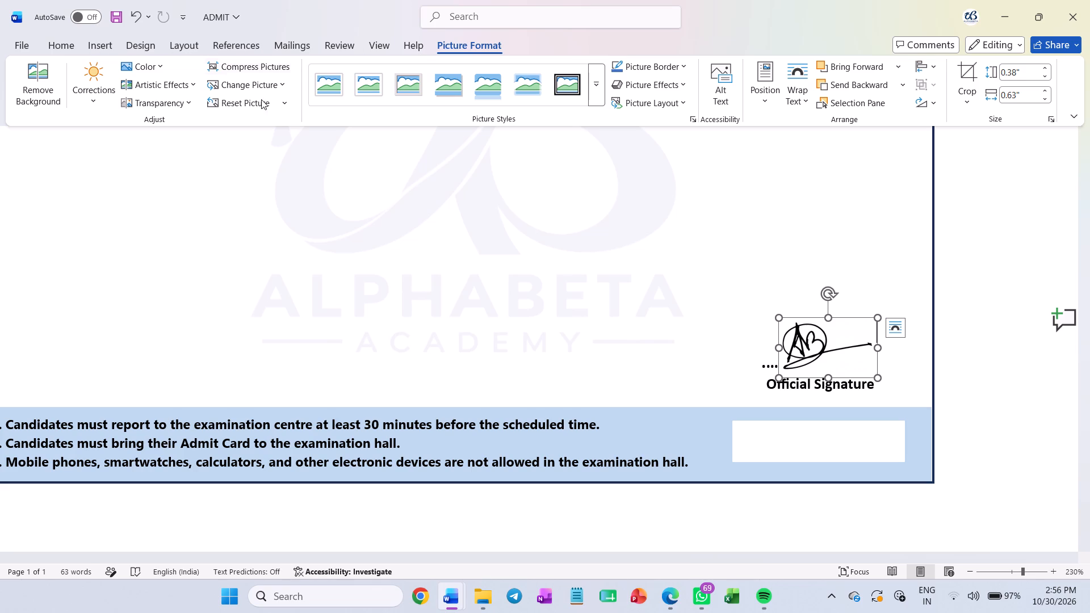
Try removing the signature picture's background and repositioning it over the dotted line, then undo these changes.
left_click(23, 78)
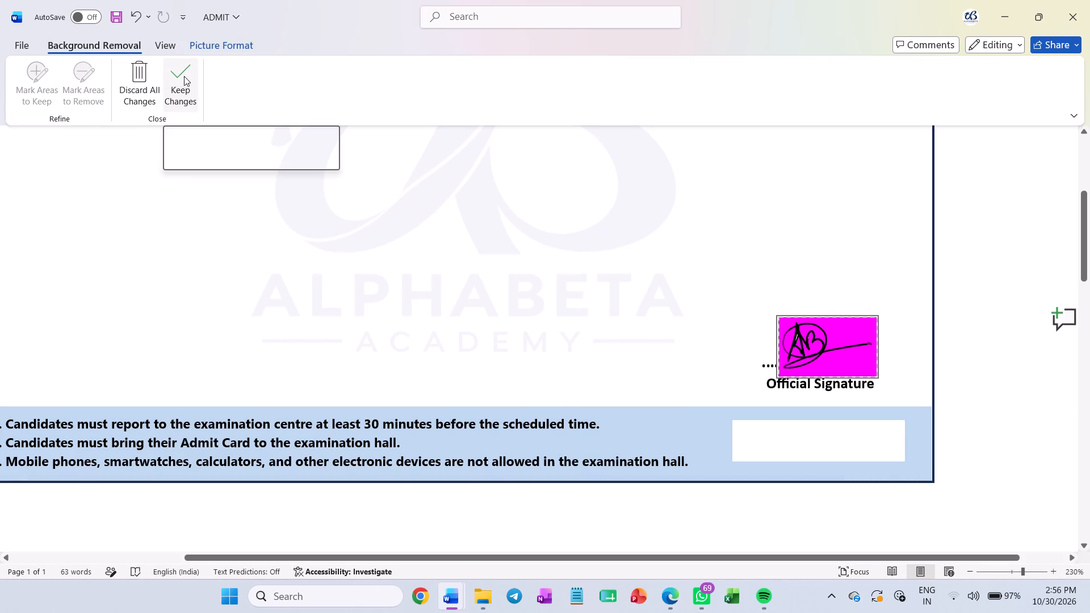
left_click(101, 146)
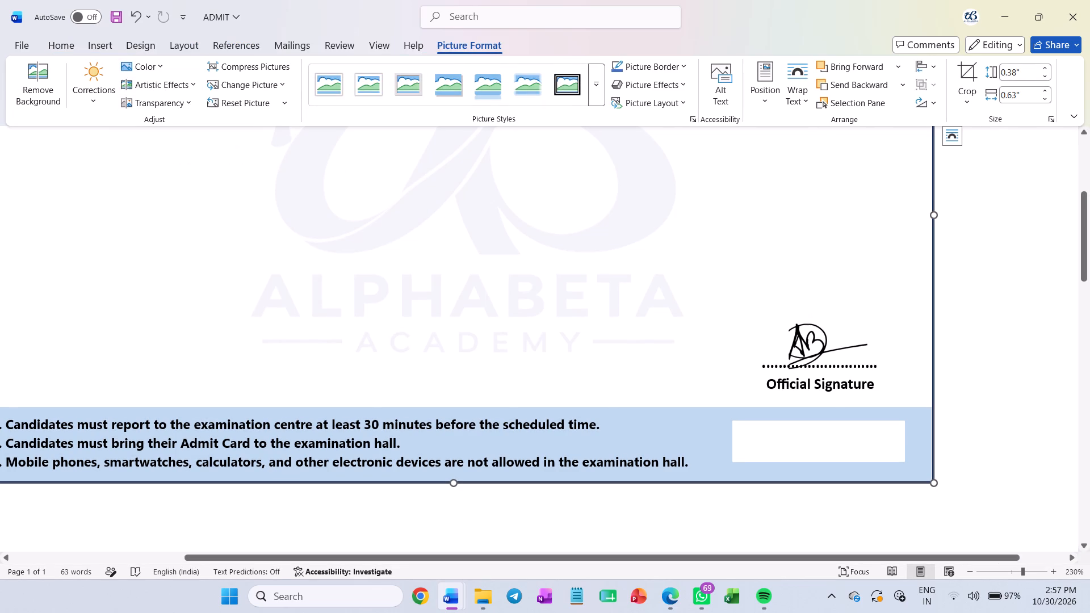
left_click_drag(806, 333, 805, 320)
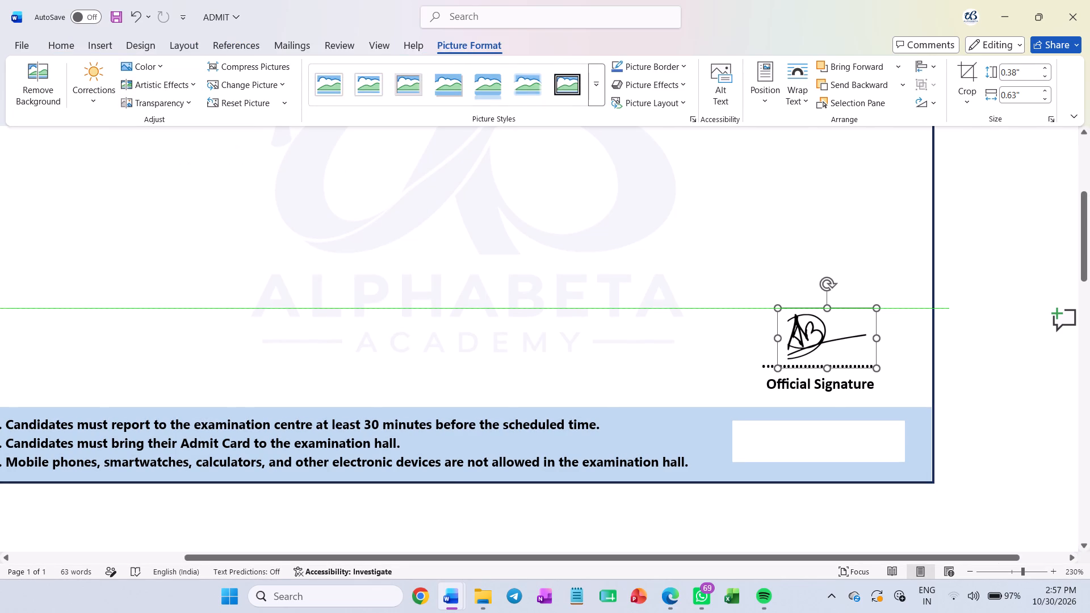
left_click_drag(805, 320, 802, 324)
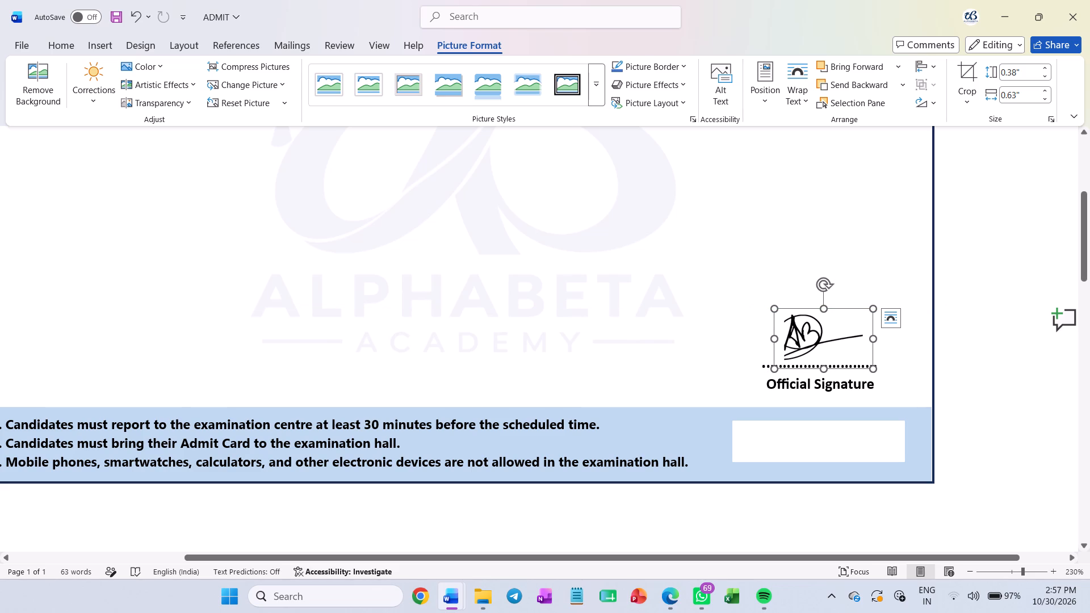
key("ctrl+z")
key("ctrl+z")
Move the signature picture up so its lower edge rests on the dotted line.
left_click_drag(822, 353, 816, 321)
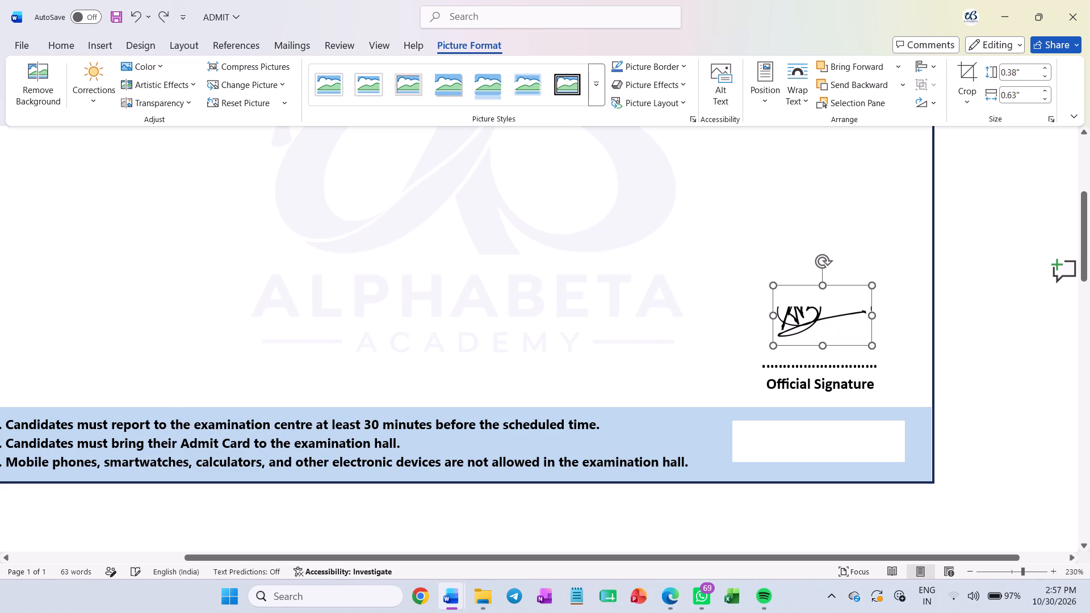
left_click_drag(816, 321, 816, 341)
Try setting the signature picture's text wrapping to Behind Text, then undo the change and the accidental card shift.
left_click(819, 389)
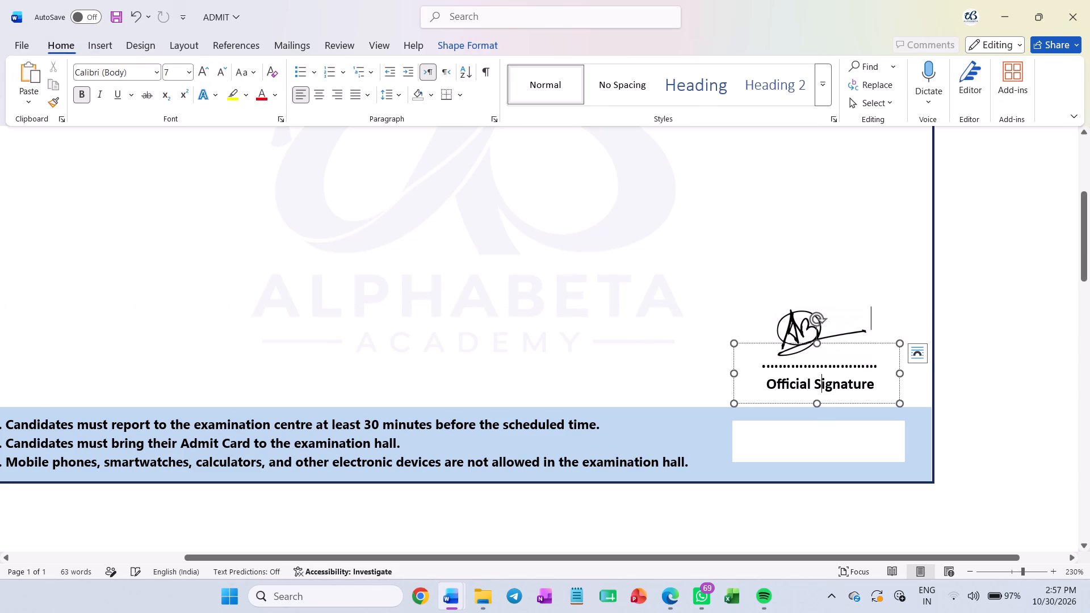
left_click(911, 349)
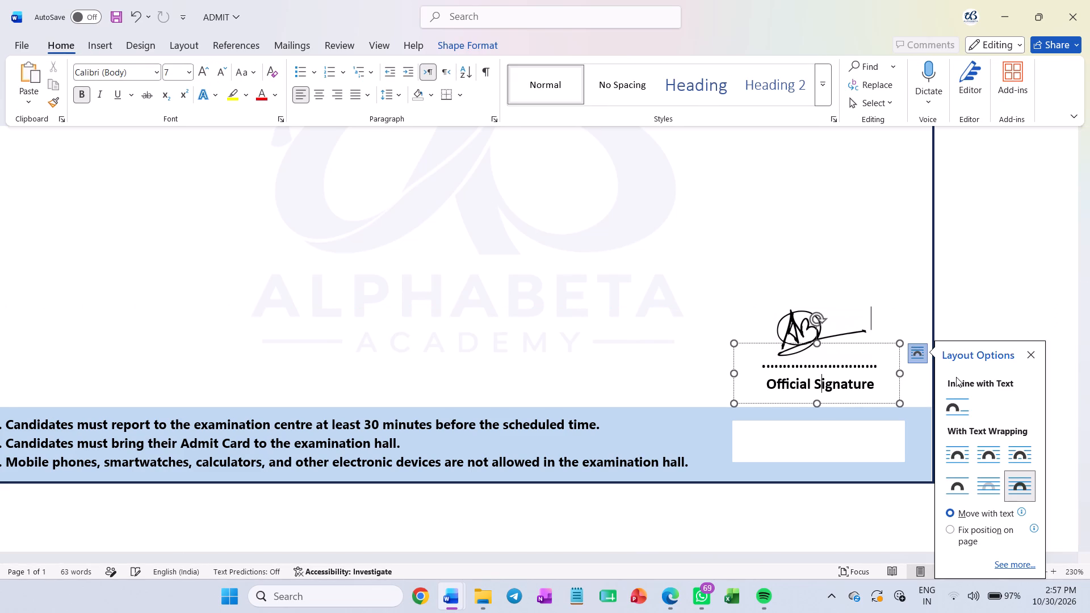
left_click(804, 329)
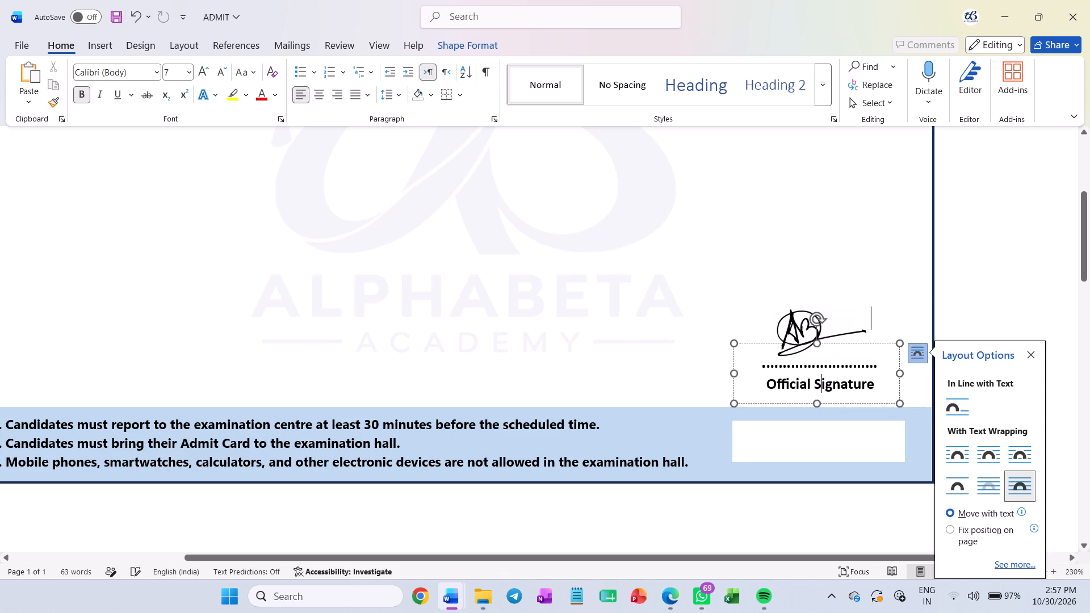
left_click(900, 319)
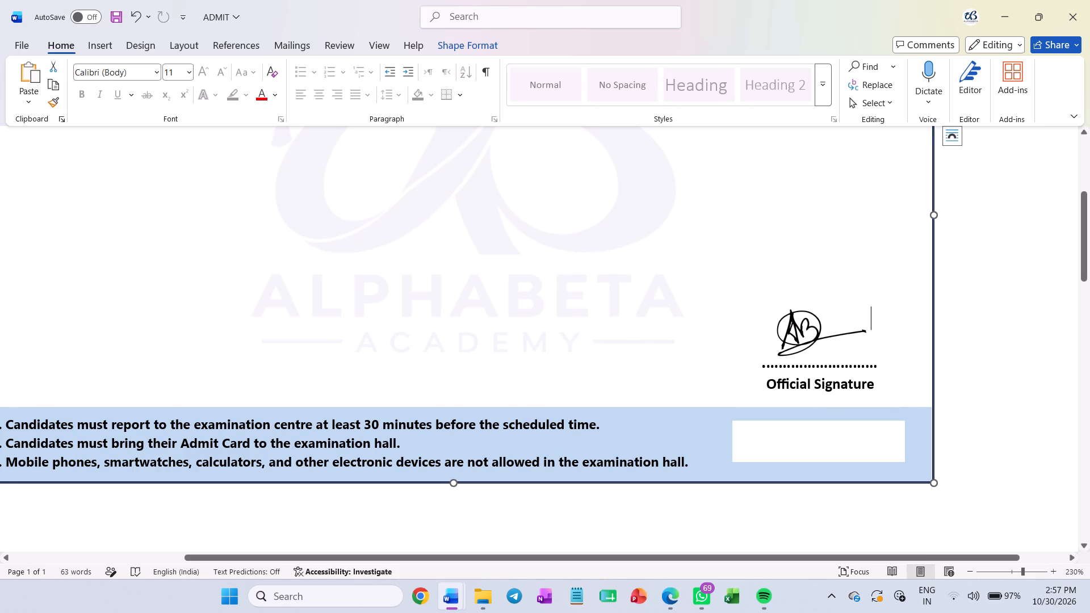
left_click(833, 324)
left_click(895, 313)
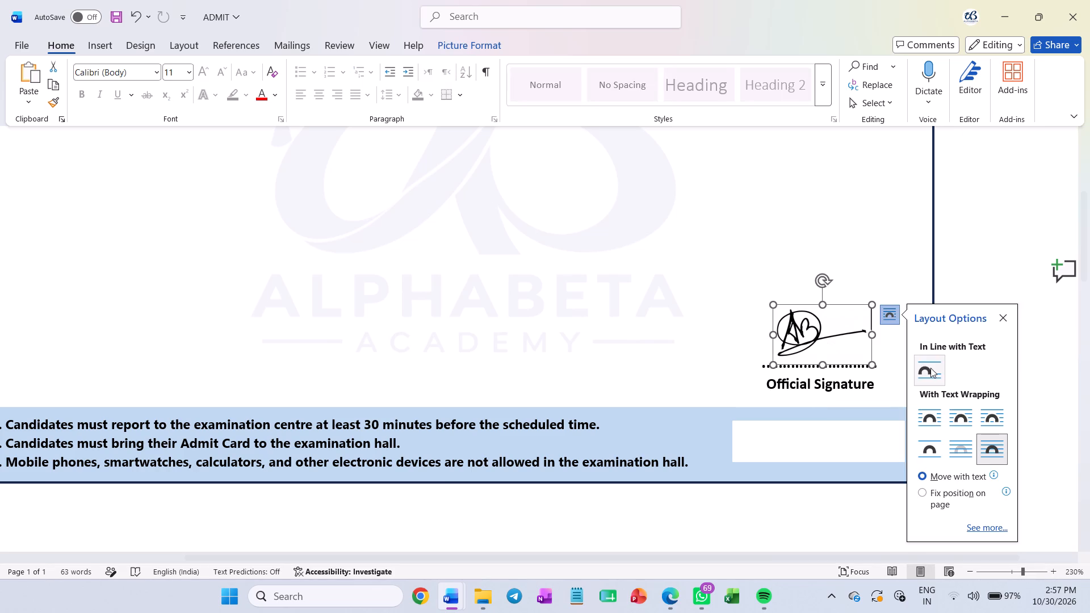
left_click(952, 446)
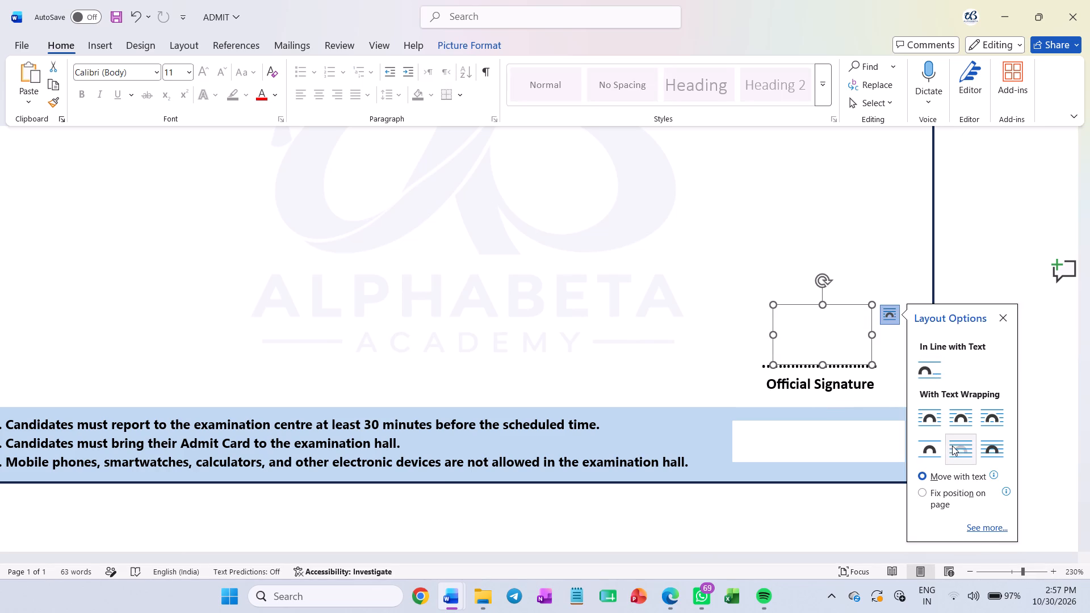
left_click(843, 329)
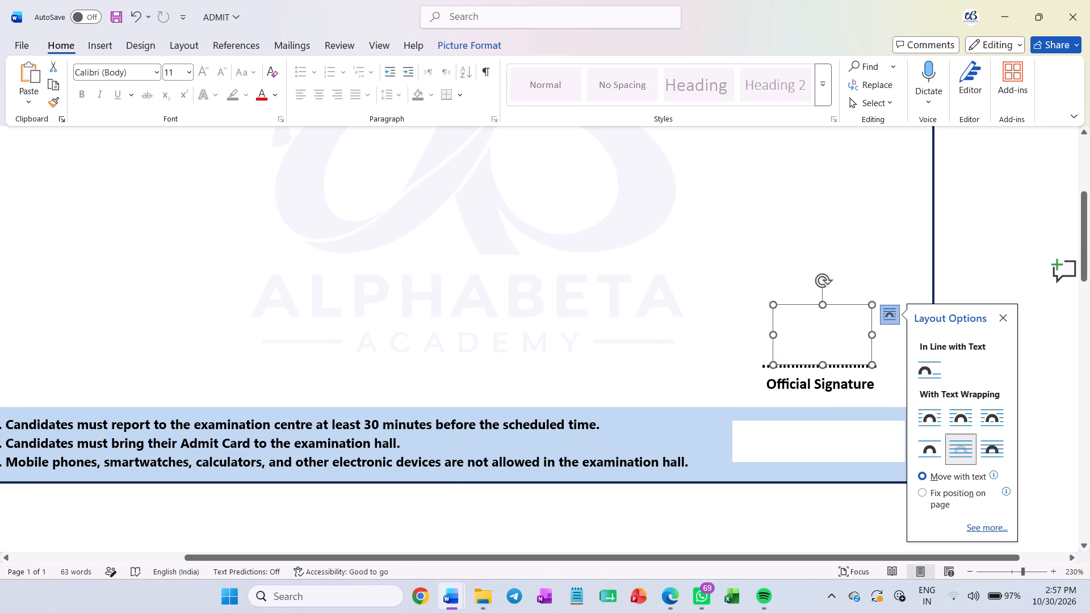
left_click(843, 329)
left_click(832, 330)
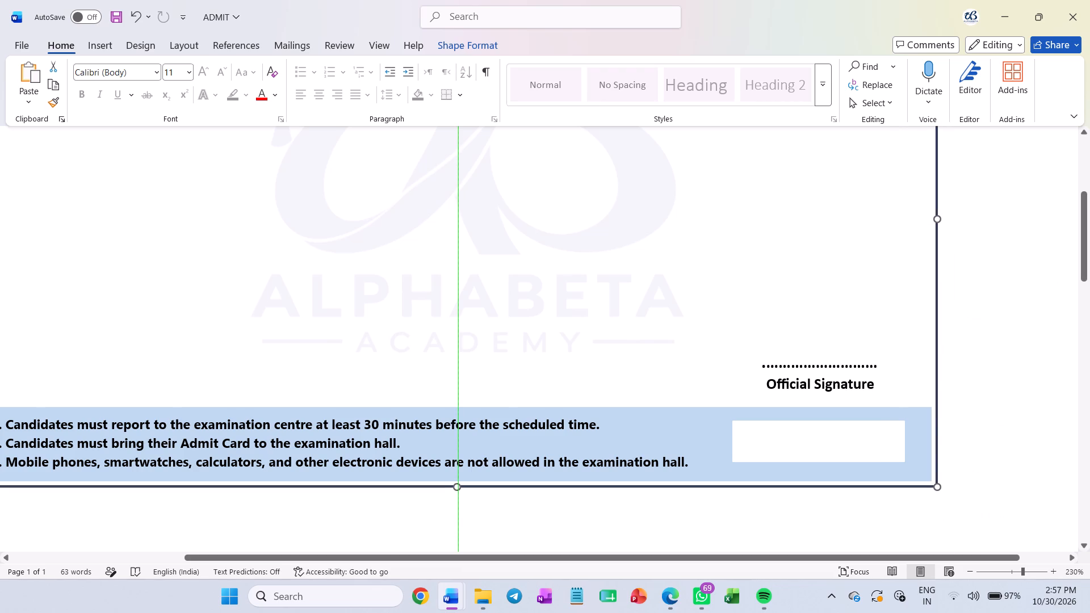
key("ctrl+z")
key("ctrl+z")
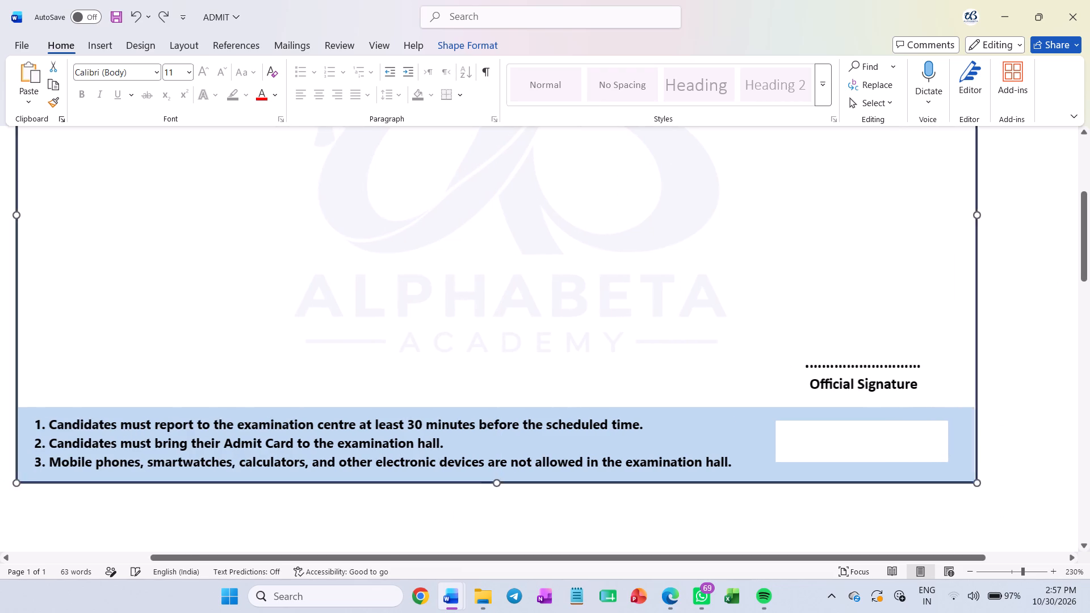
Reposition the signature picture on the dotted line and enlarge it to 0.4" by 0.66".
left_click_drag(864, 339, 877, 339)
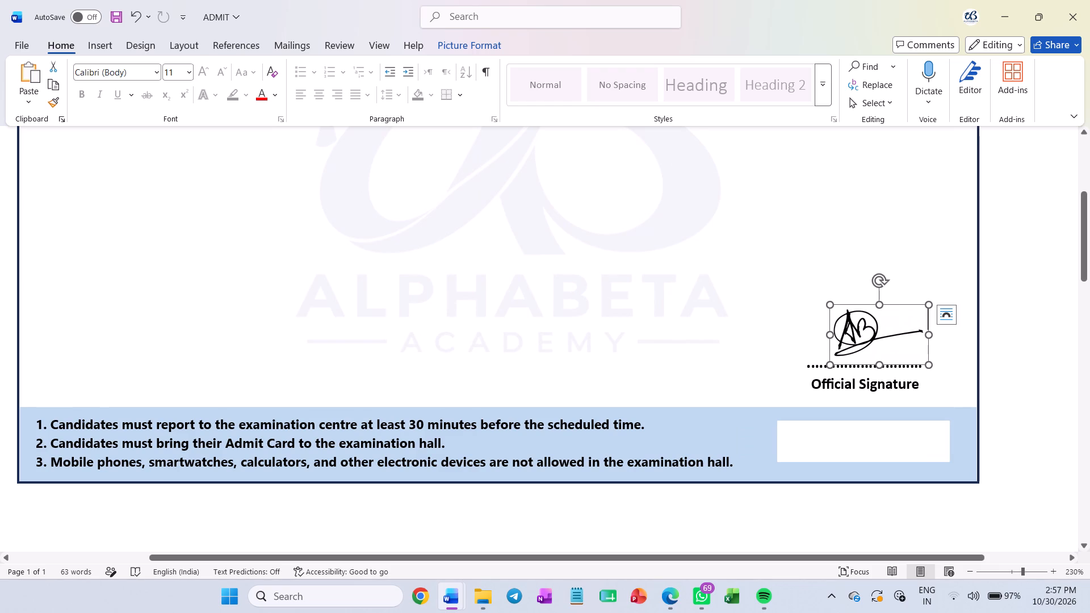
left_click(932, 368)
left_click_drag(908, 351, 900, 346)
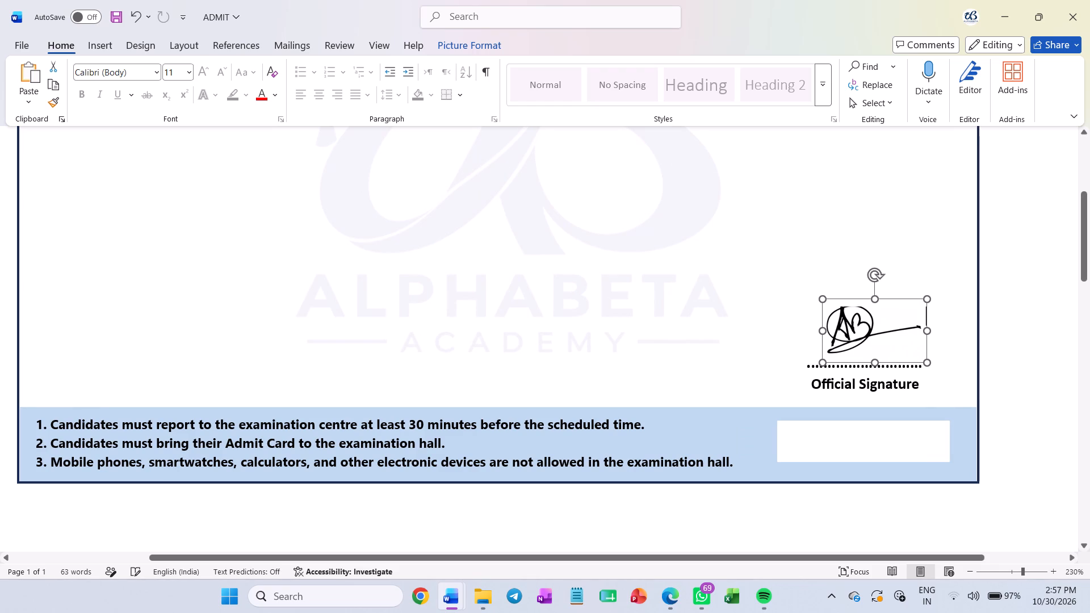
left_click_drag(900, 346, 900, 349)
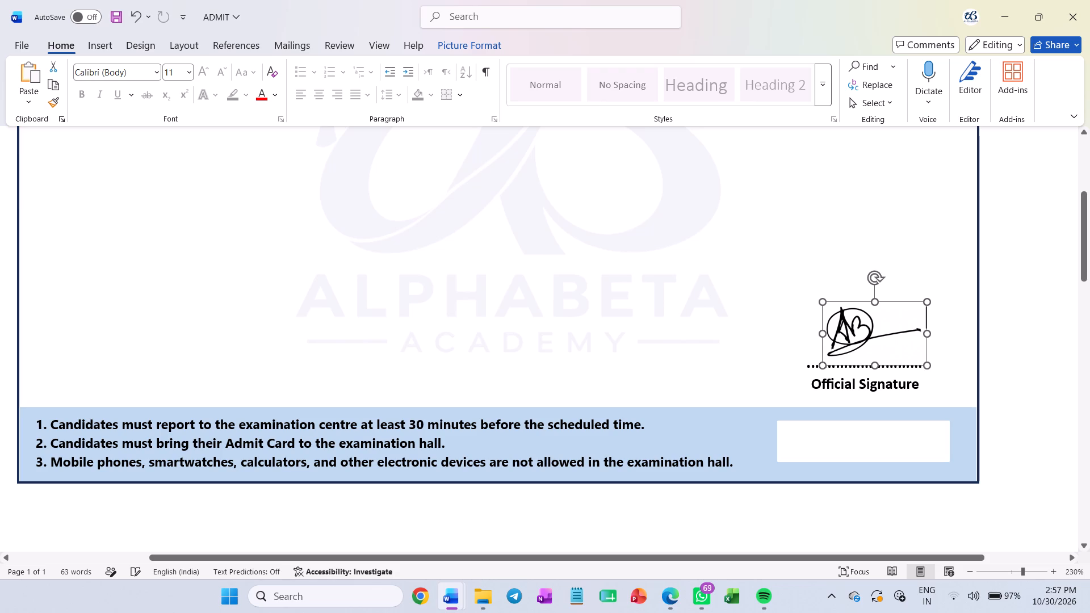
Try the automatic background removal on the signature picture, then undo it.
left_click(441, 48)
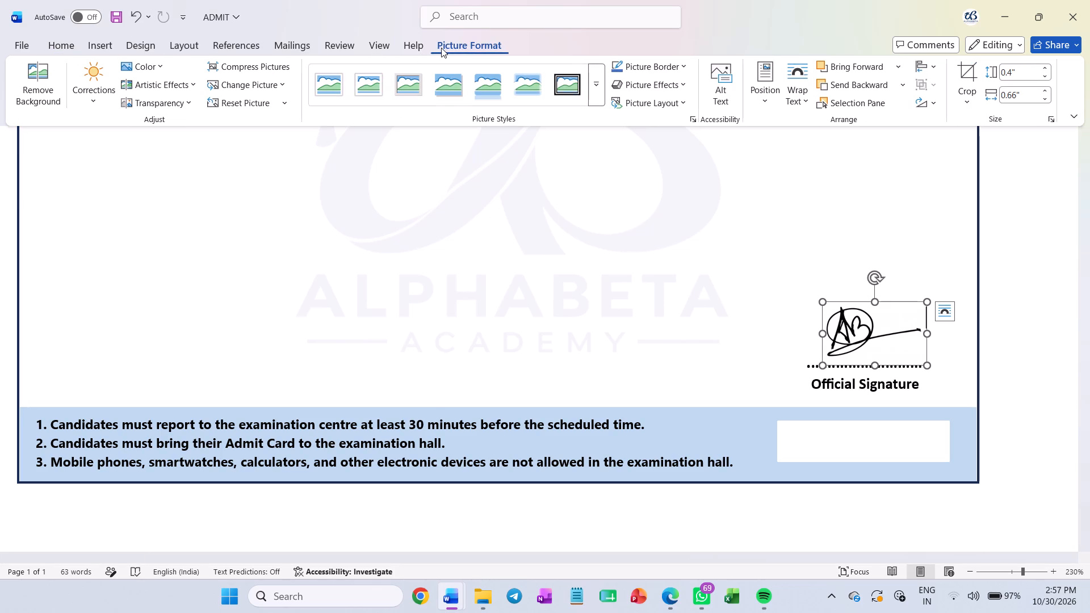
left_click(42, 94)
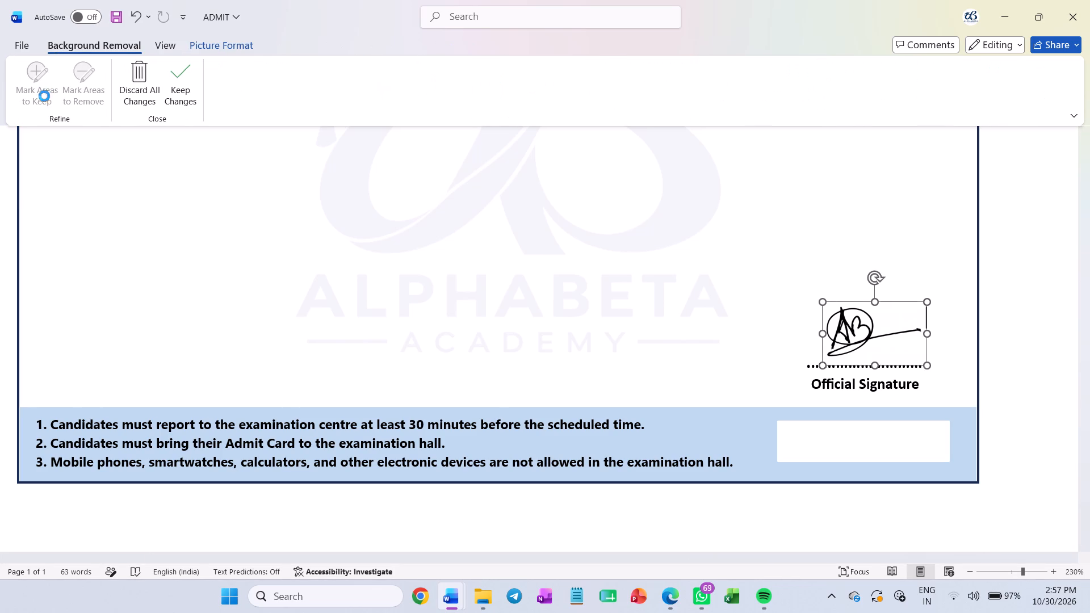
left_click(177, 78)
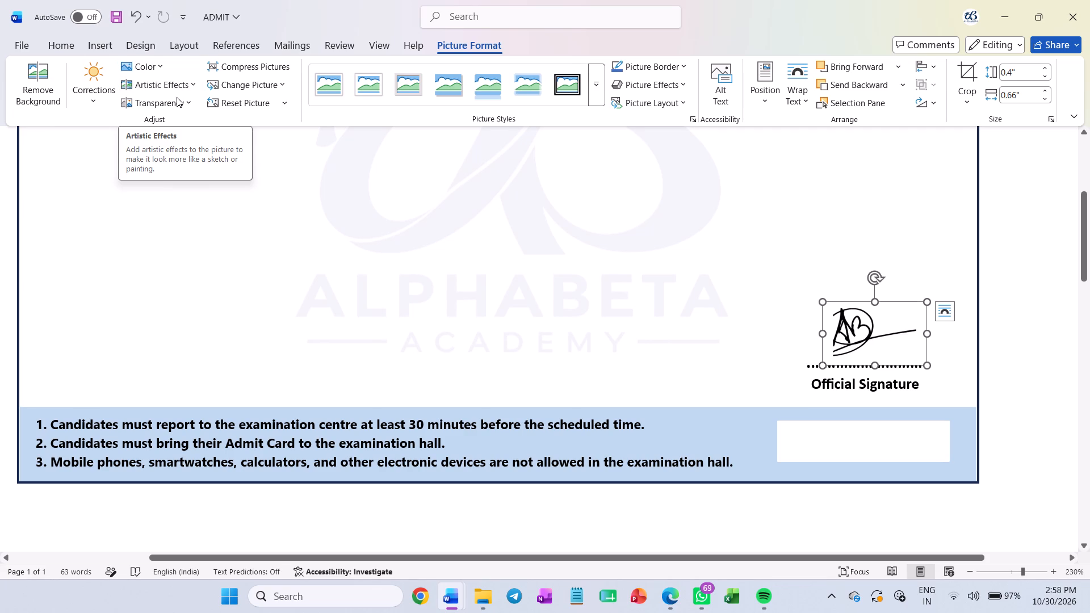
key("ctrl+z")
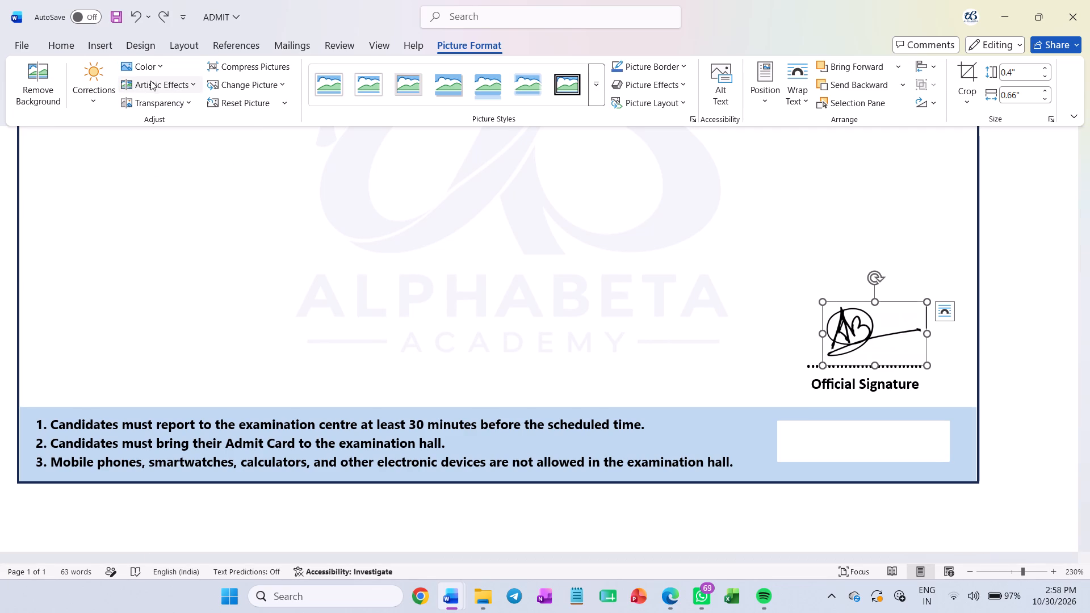
Remove the signature picture's background, marking the lower stroke and the edge of the circle as areas to keep.
left_click(57, 99)
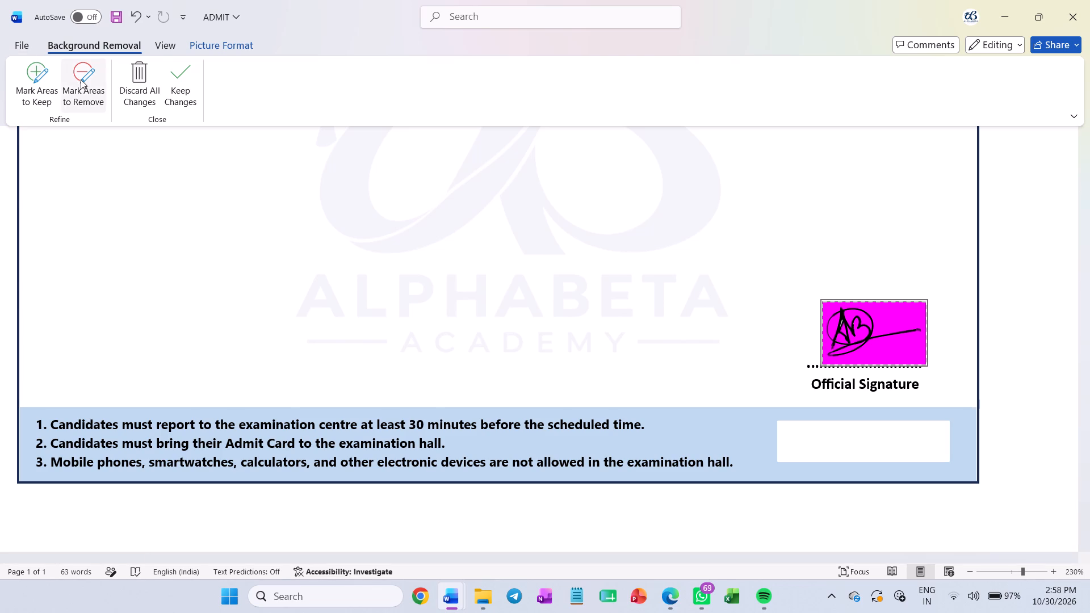
left_click(35, 82)
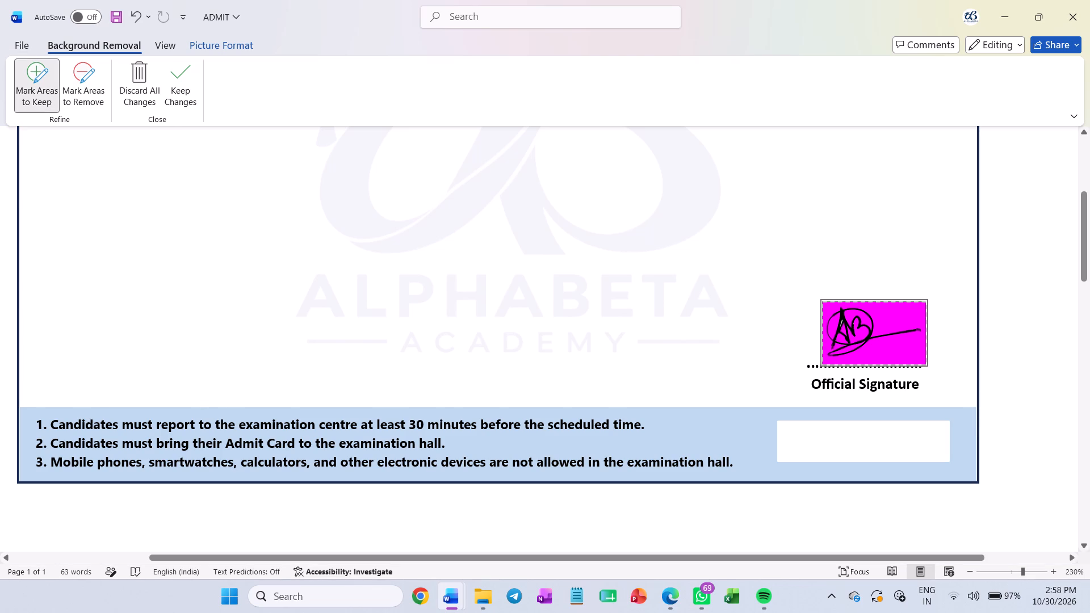
left_click(829, 356)
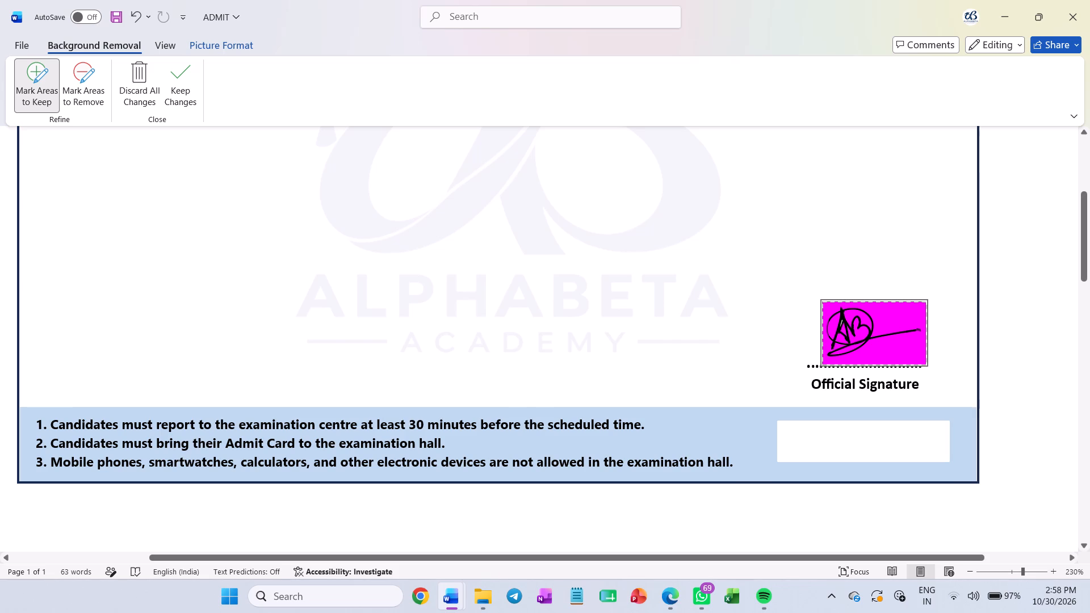
left_click(828, 330)
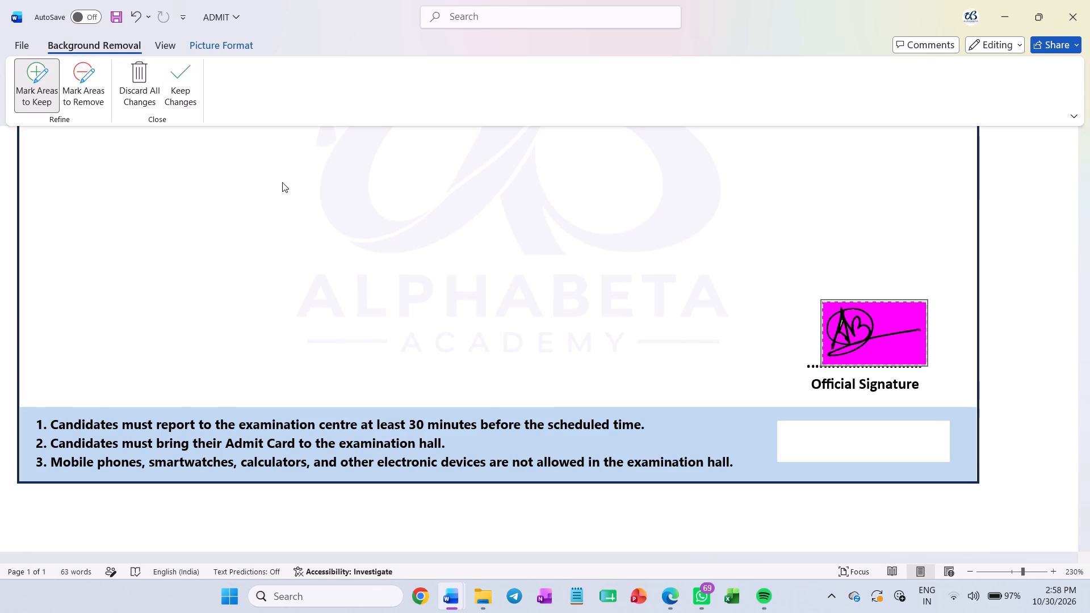
left_click(312, 214)
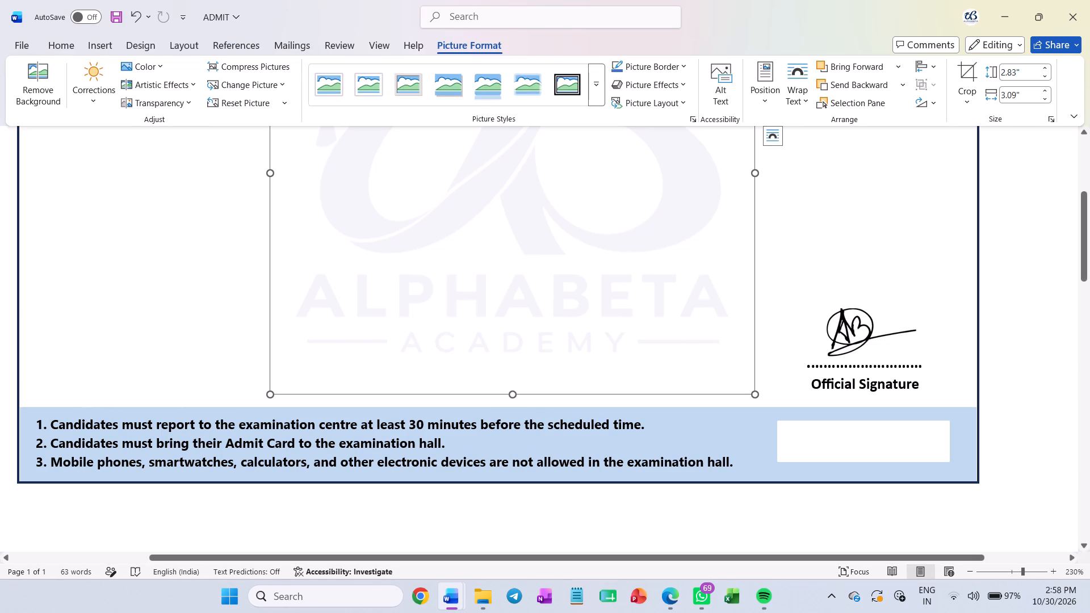
Reposition the signature picture so it sits just above the dotted line over the Official Signature label.
left_click_drag(846, 311, 838, 321)
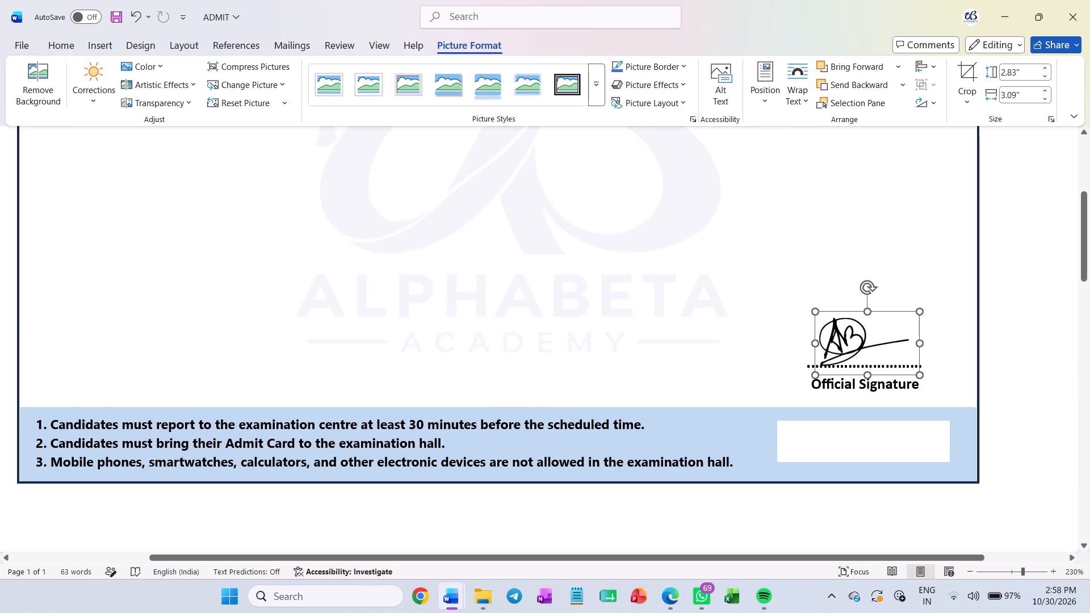
left_click_drag(838, 321, 858, 316)
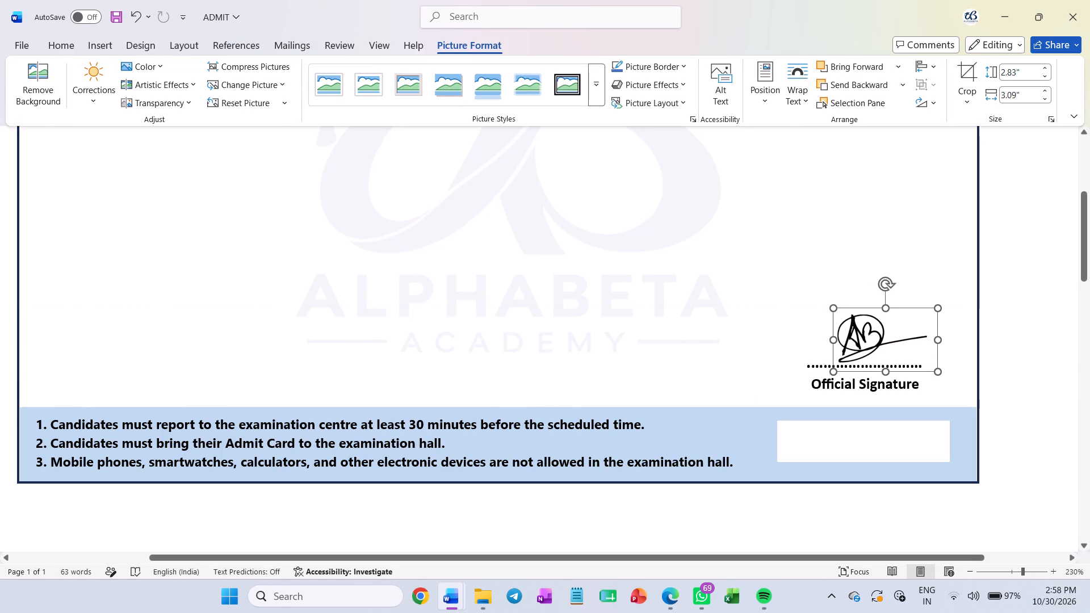
left_click(1053, 429)
Move the Name, Roll, Venue and Date table onto the admit card, below the logo and ADMIT heading and beside the signature area.
scroll(582, 387, "up", 2)
scroll(582, 387, "down", 2, "ctrl")
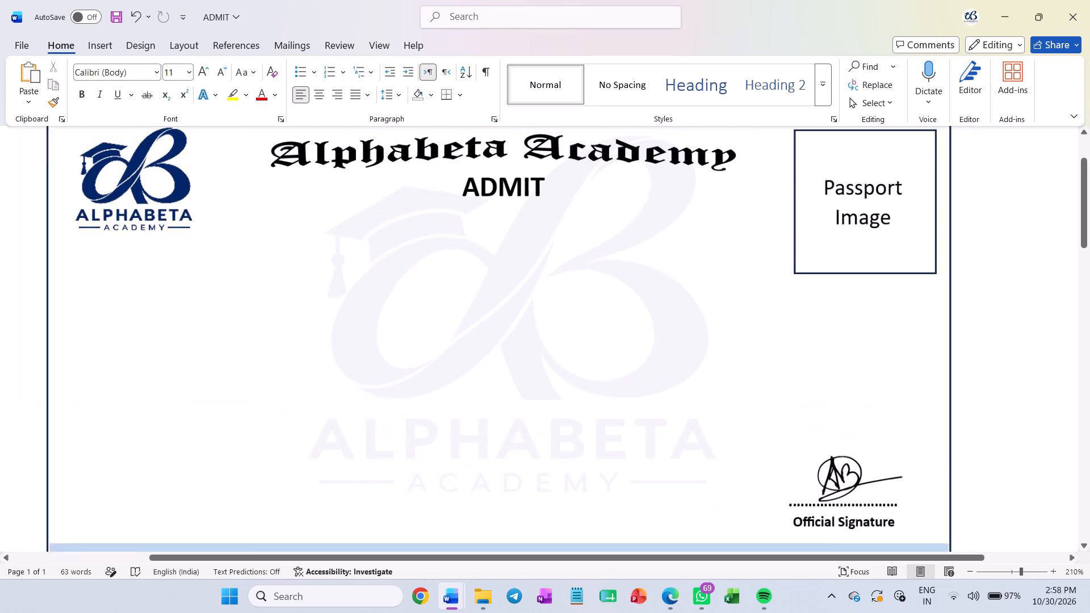
scroll(582, 387, "down", 5, "ctrl")
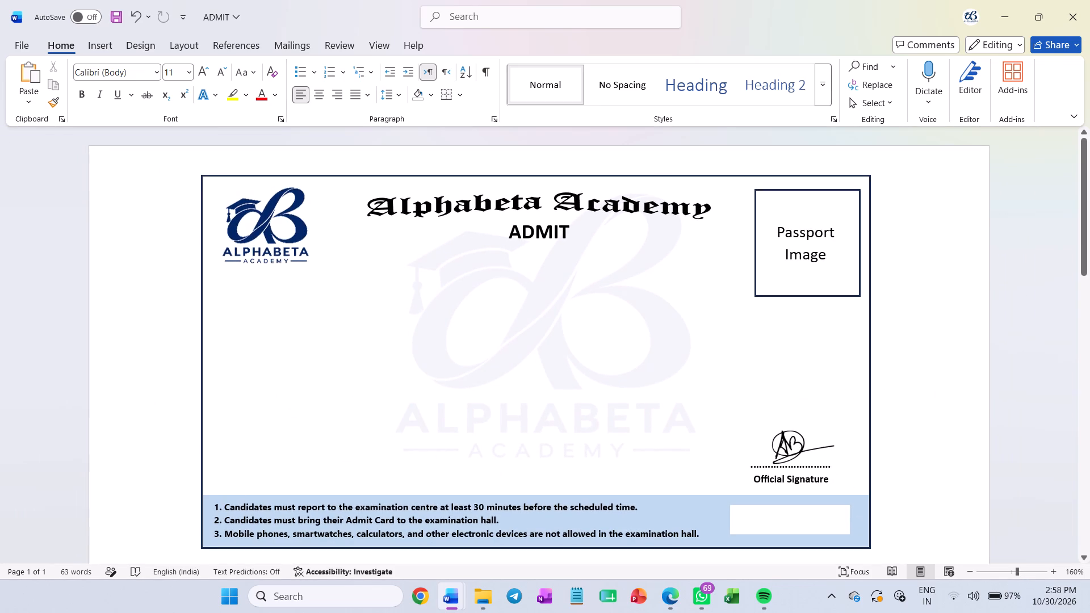
scroll(733, 278, "down", 2, "ctrl")
scroll(687, 373, "down", 3)
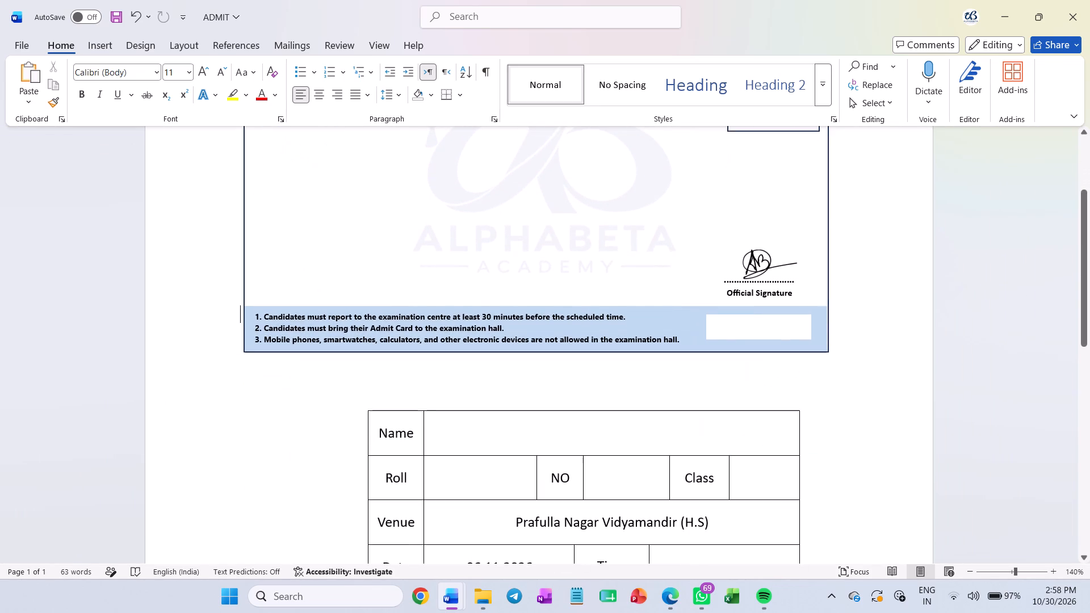
scroll(687, 375, "down", 3)
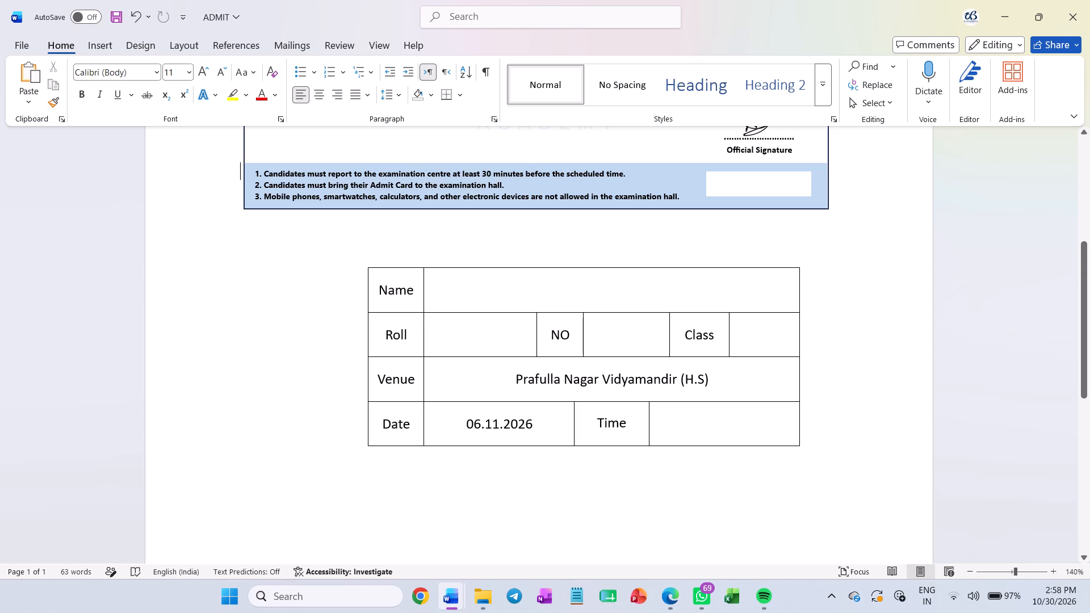
left_click(357, 269)
left_click(365, 264)
left_click_drag(365, 264, 308, 98)
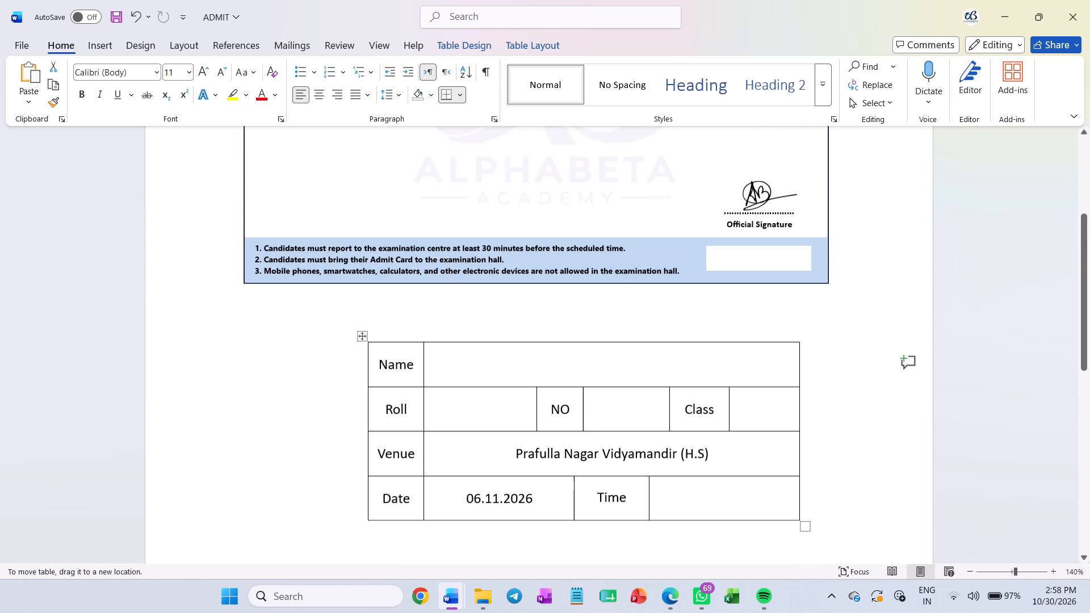
left_click_drag(308, 98, 278, 249)
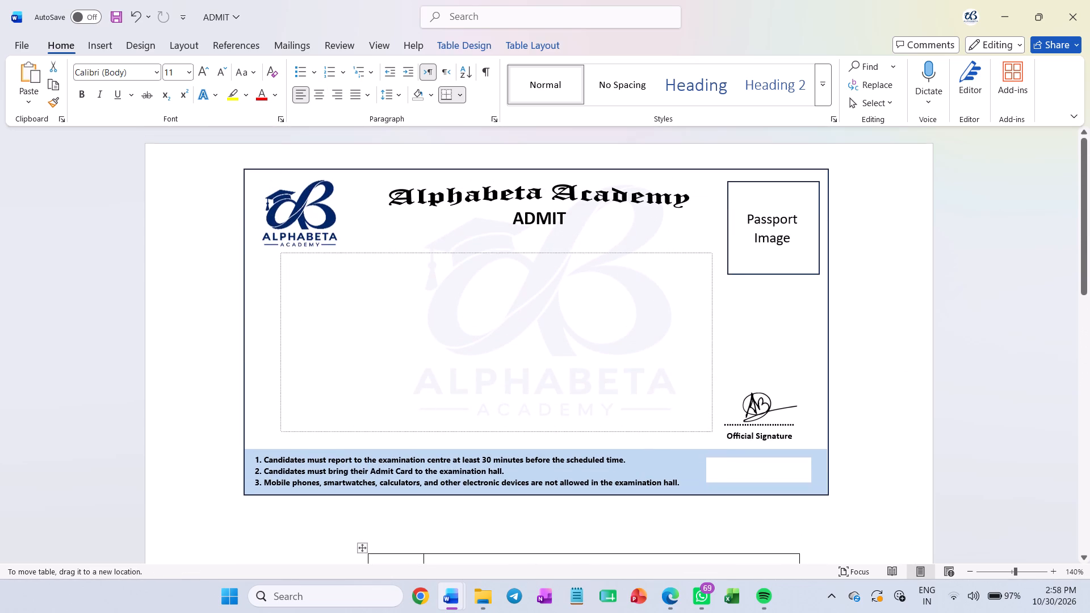
left_click_drag(278, 249, 267, 251)
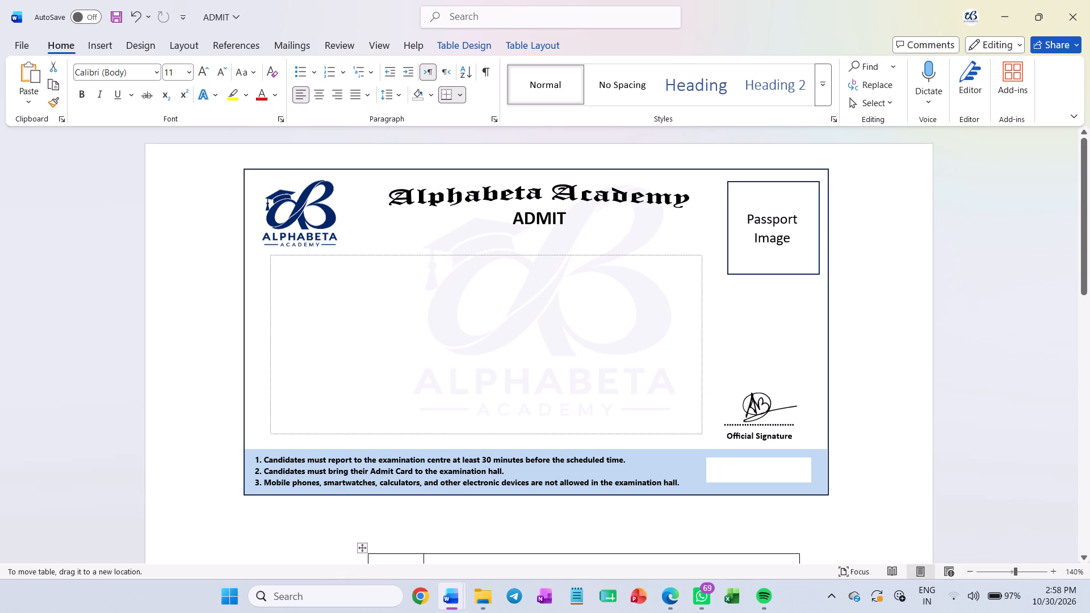
left_click_drag(267, 251, 267, 251)
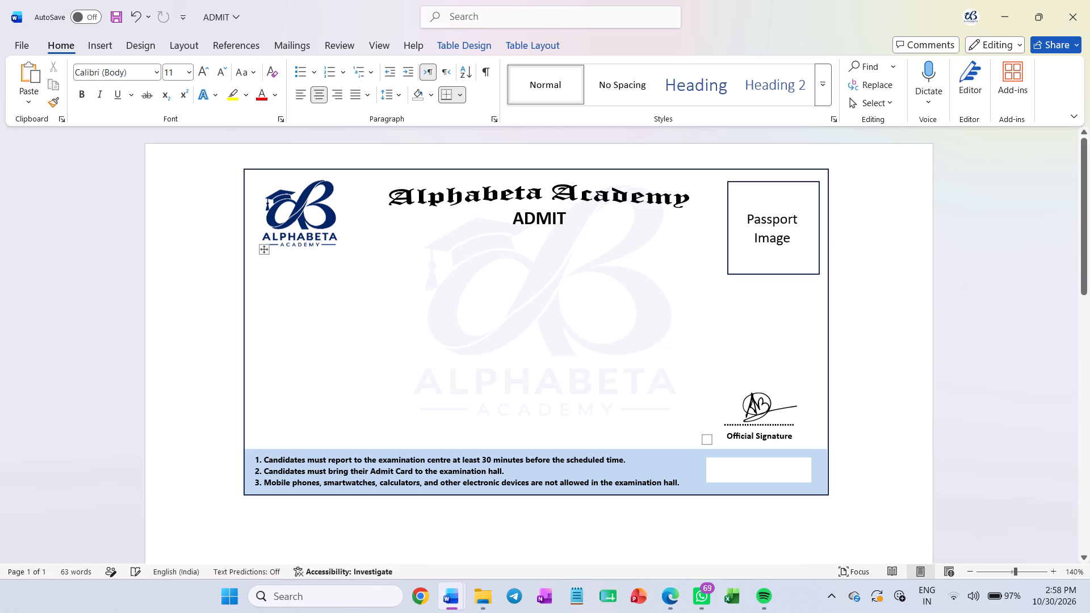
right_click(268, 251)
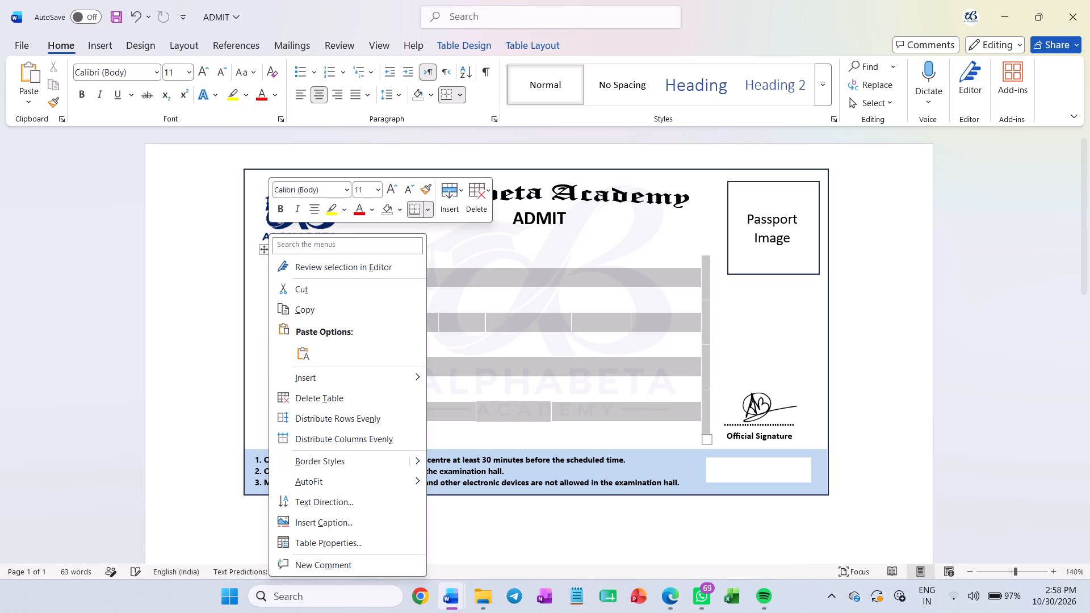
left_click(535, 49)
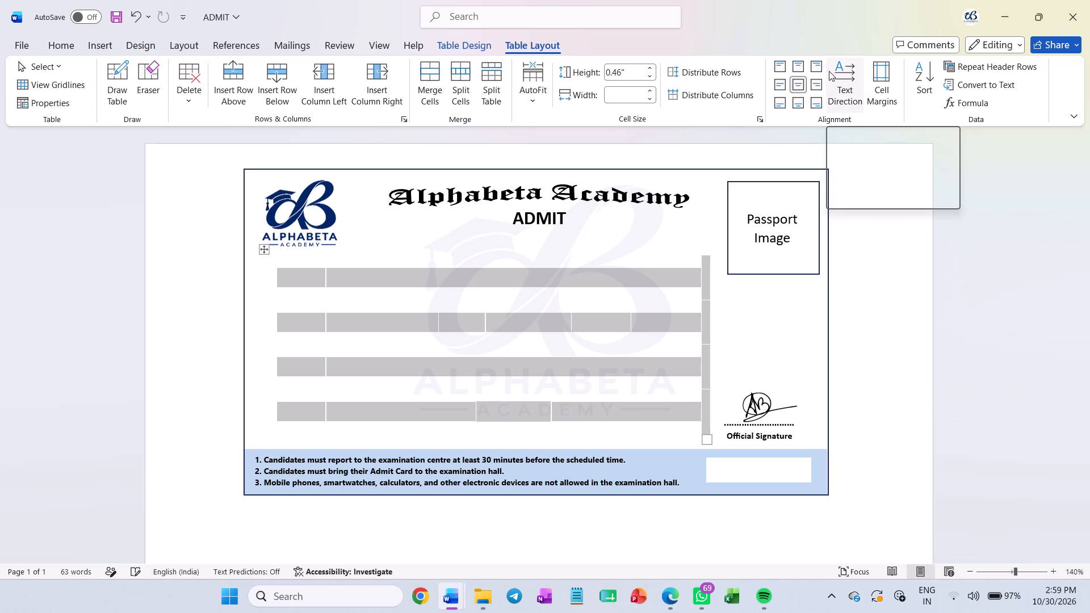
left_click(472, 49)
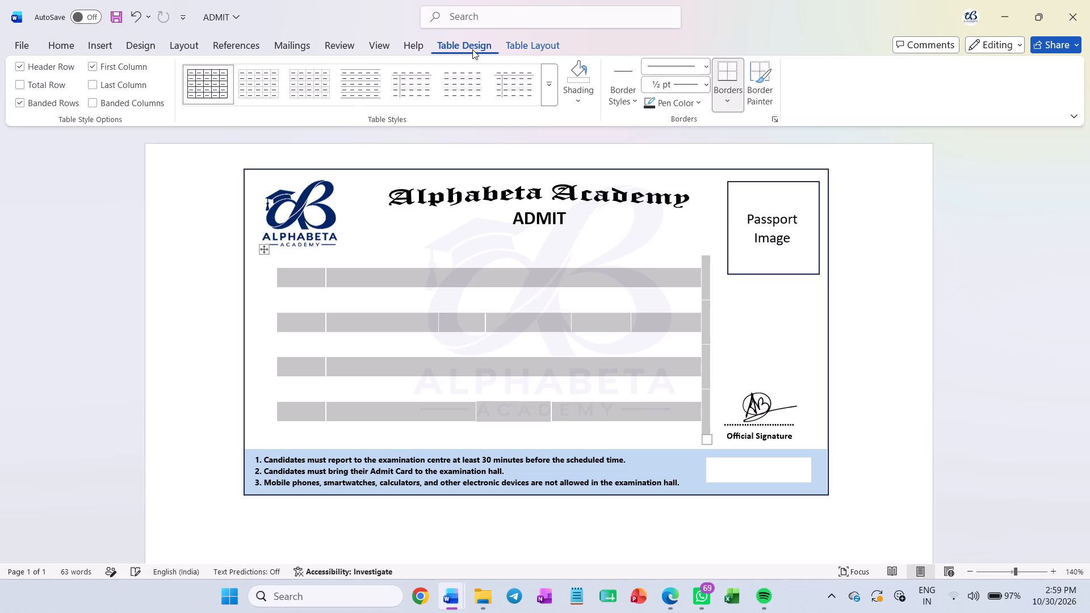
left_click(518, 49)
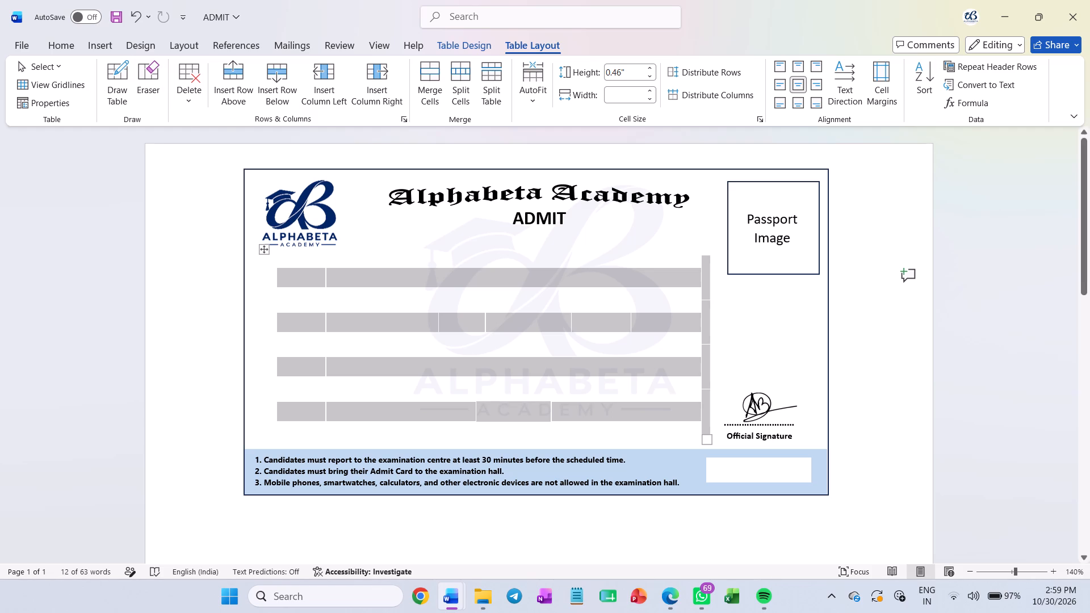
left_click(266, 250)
Set the text wrapping of the admit card's outer frame to Behind Text.
left_click(644, 239)
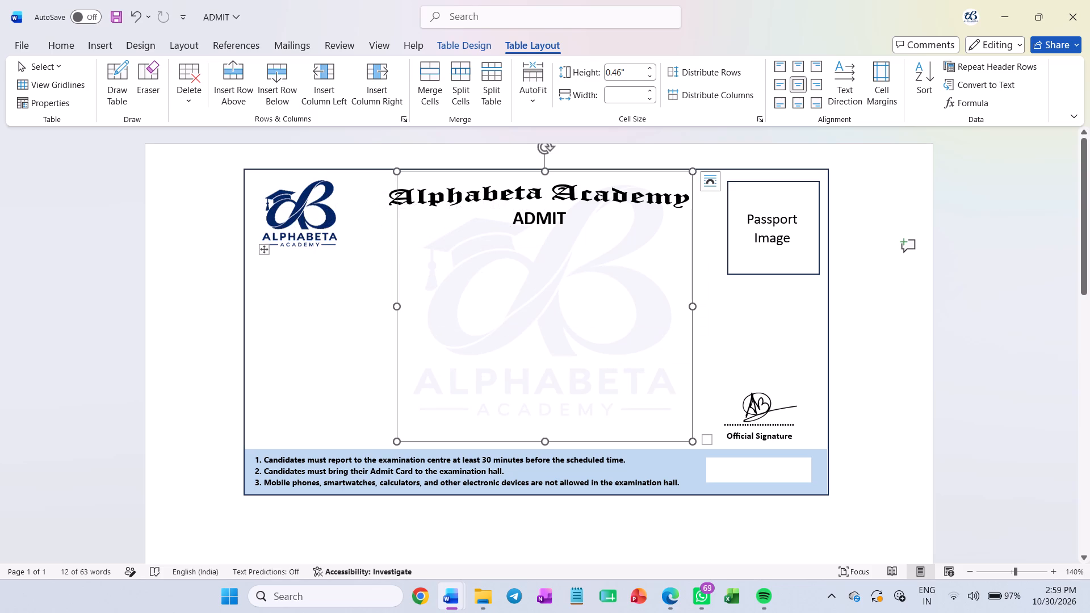
left_click(762, 292)
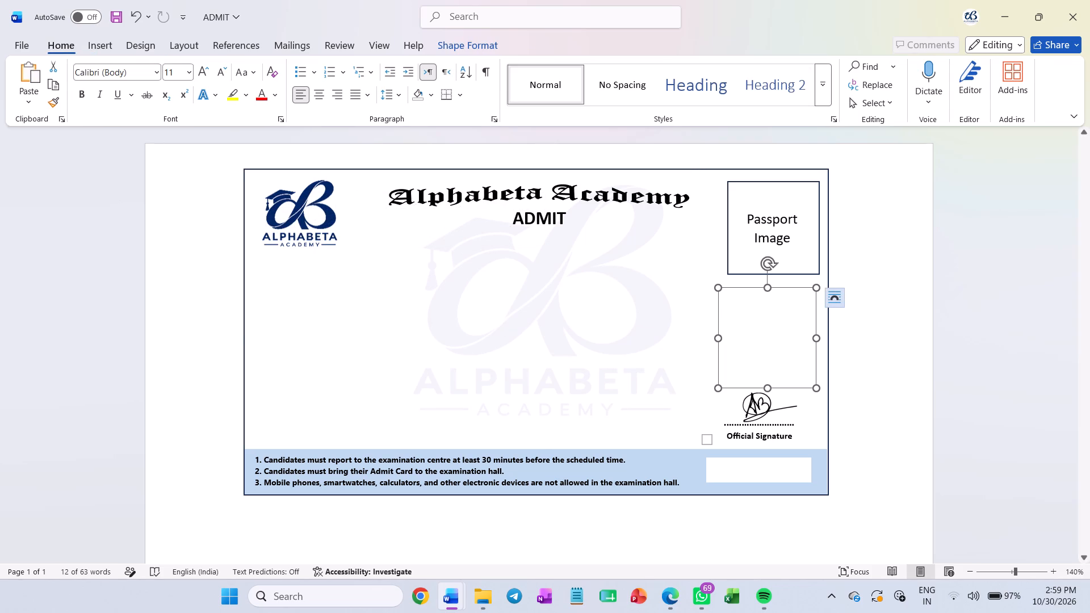
left_click(694, 238)
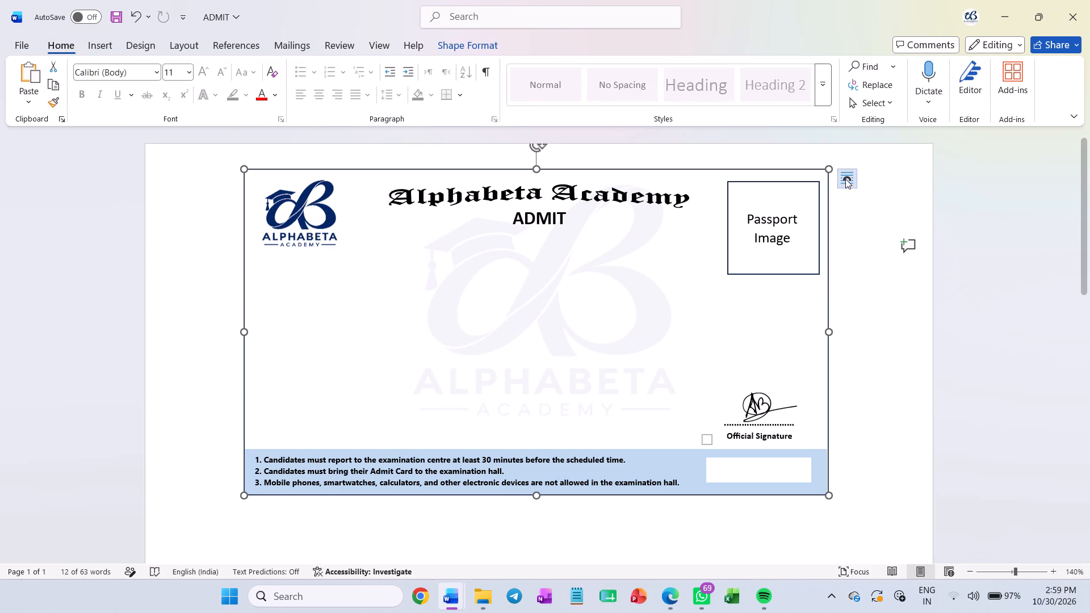
left_click(845, 179)
left_click(920, 302)
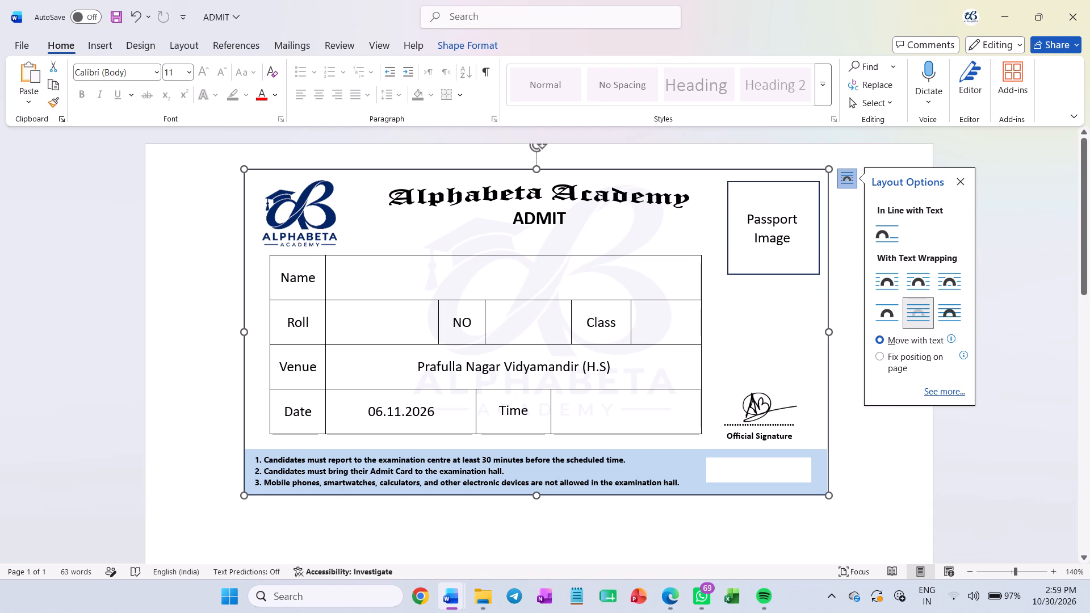
left_click(899, 460)
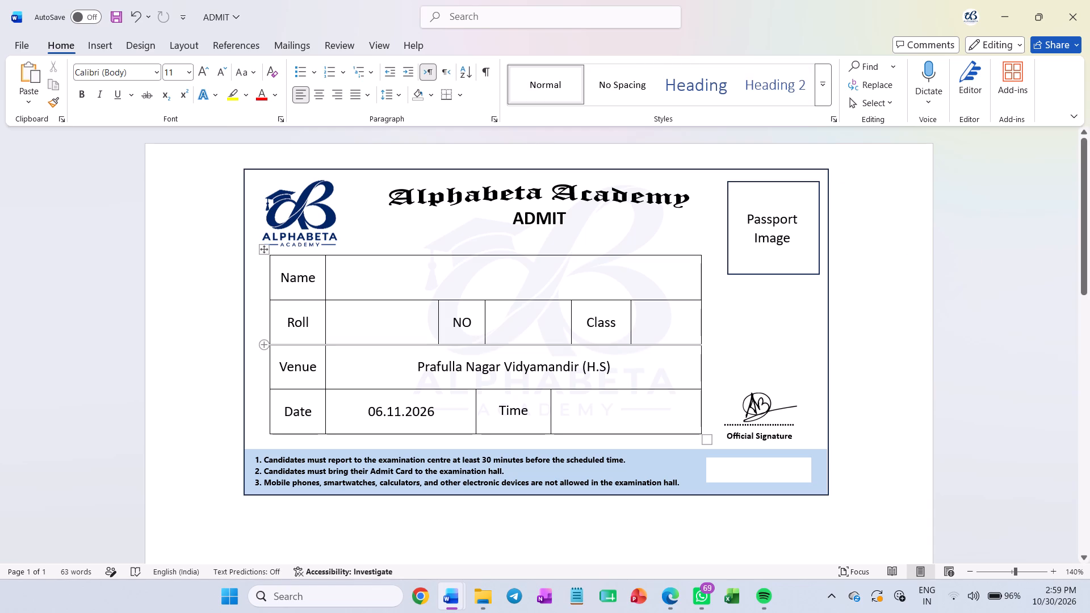
Review the assembled admit card and the rest of the page for layout and placement of the table.
scroll(556, 417, "down", 2)
scroll(551, 375, "up", 2)
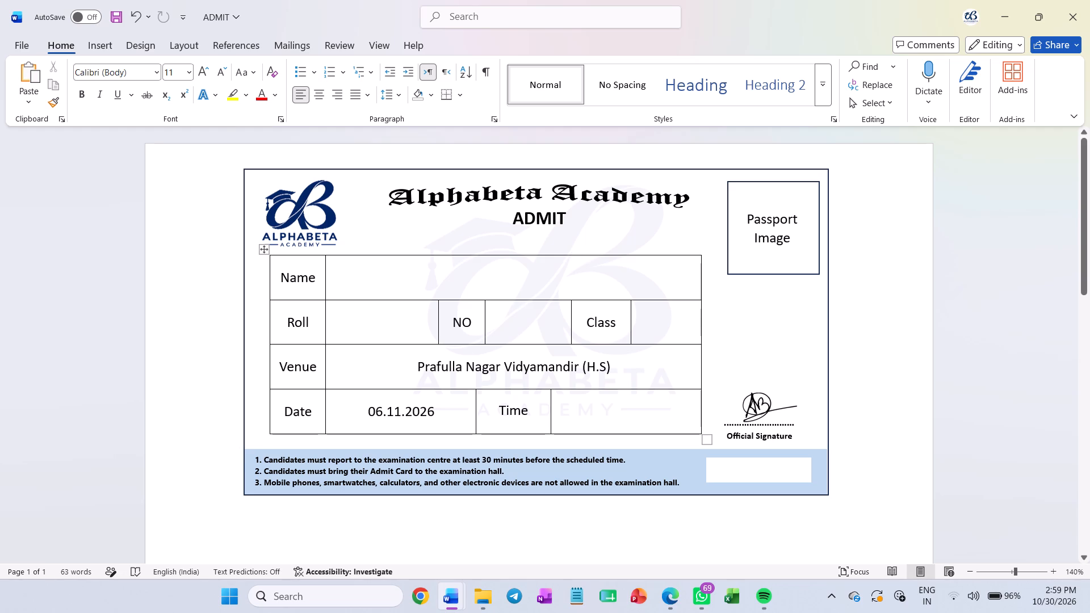
scroll(631, 375, "down", 1)
scroll(617, 375, "up", 3)
scroll(419, 326, "down", 2)
scroll(393, 333, "up", 4)
scroll(393, 333, "down", 3)
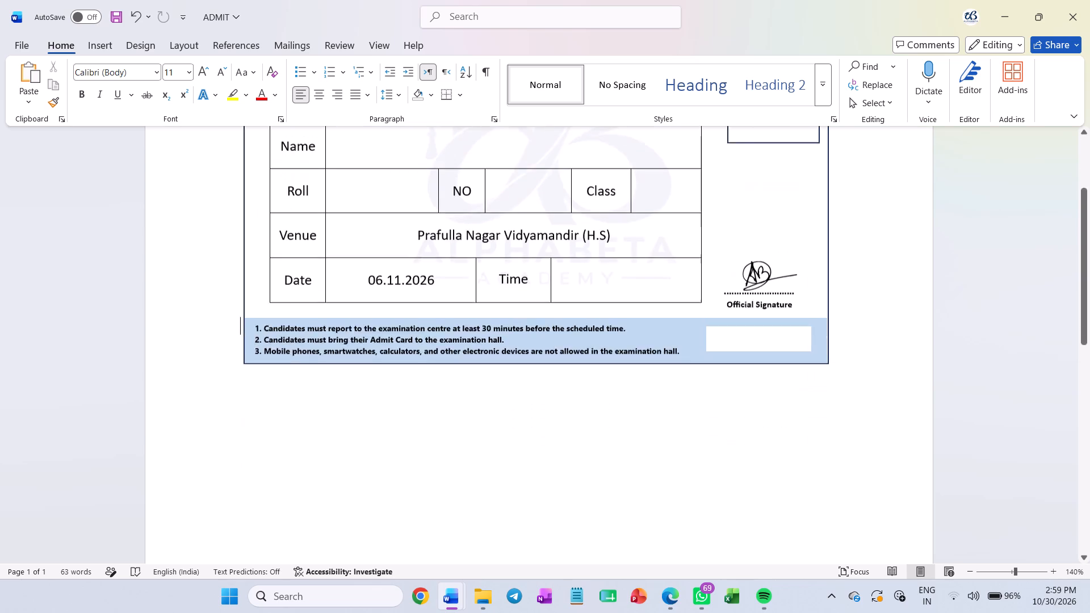
scroll(393, 333, "up", 8)
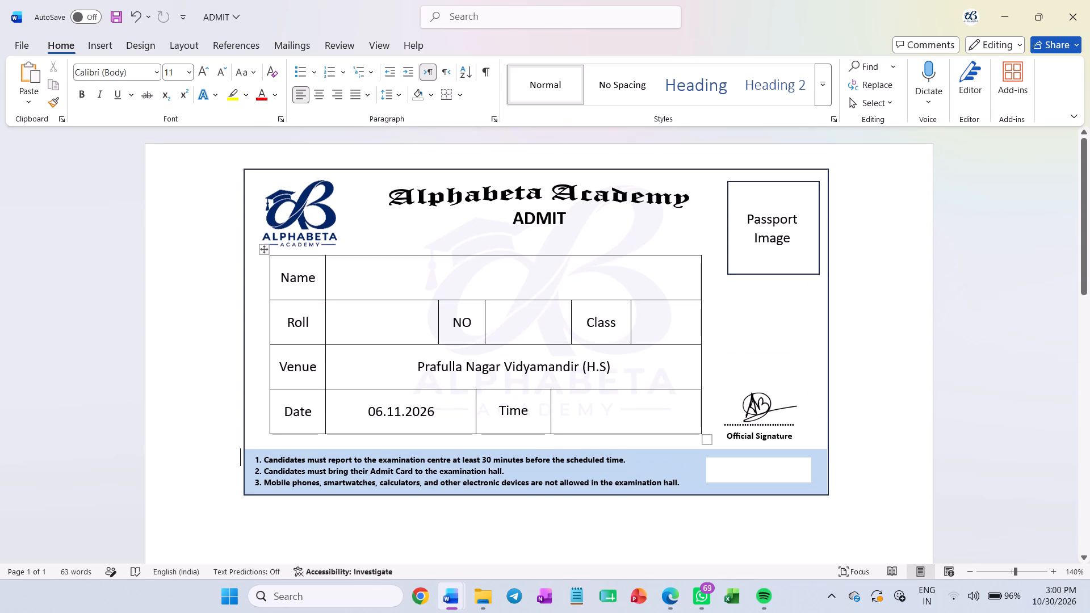
scroll(261, 217, "up", 3)
scroll(261, 217, "down", 4)
scroll(261, 217, "up", 5)
scroll(243, 164, "up", 1)
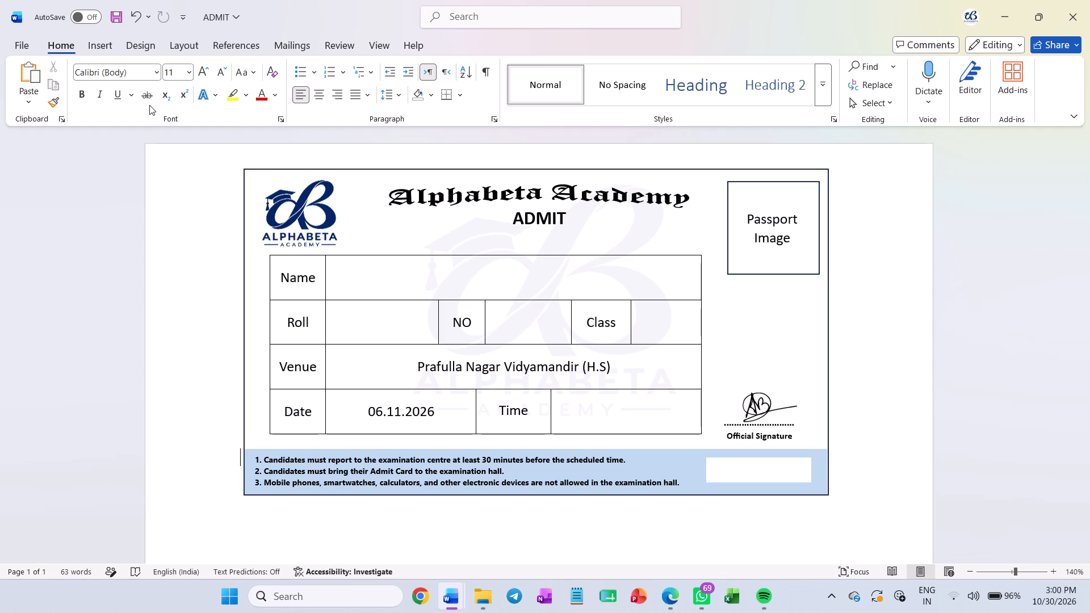
Check the admit card page in the print preview and return to the document.
key("ctrl+p")
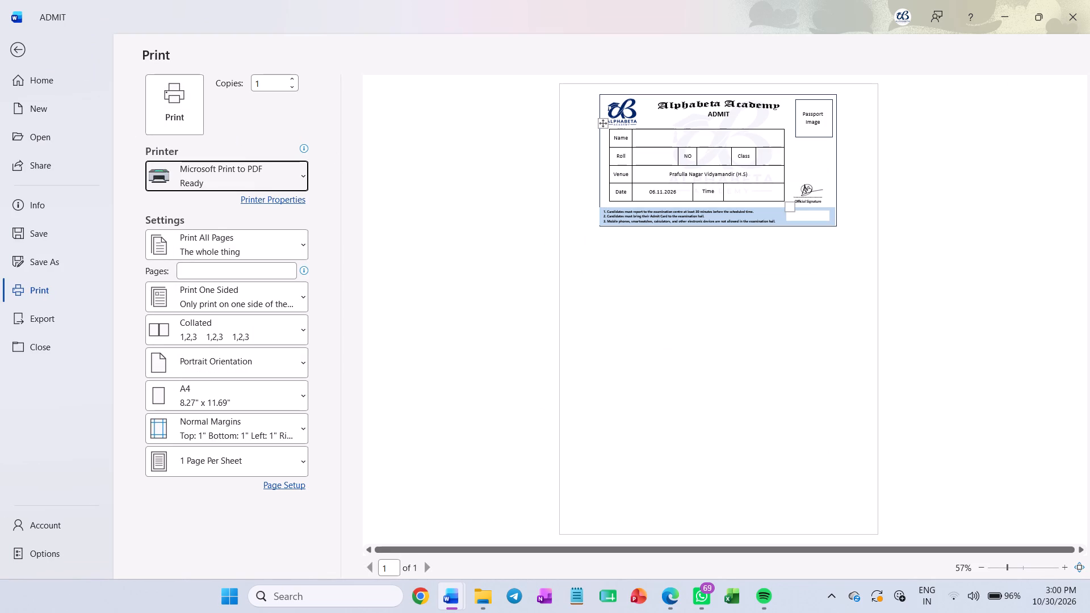
left_click(20, 50)
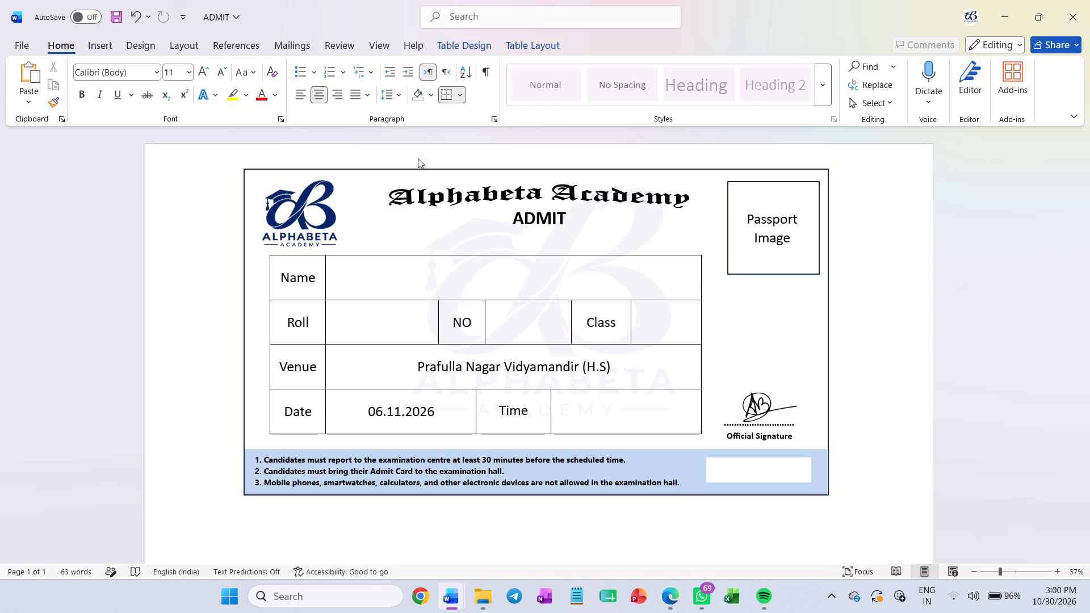
Enter the exam time 10 : 45 AM in the empty cell beside Time in the admit card table.
double_click(568, 411)
left_click(619, 411)
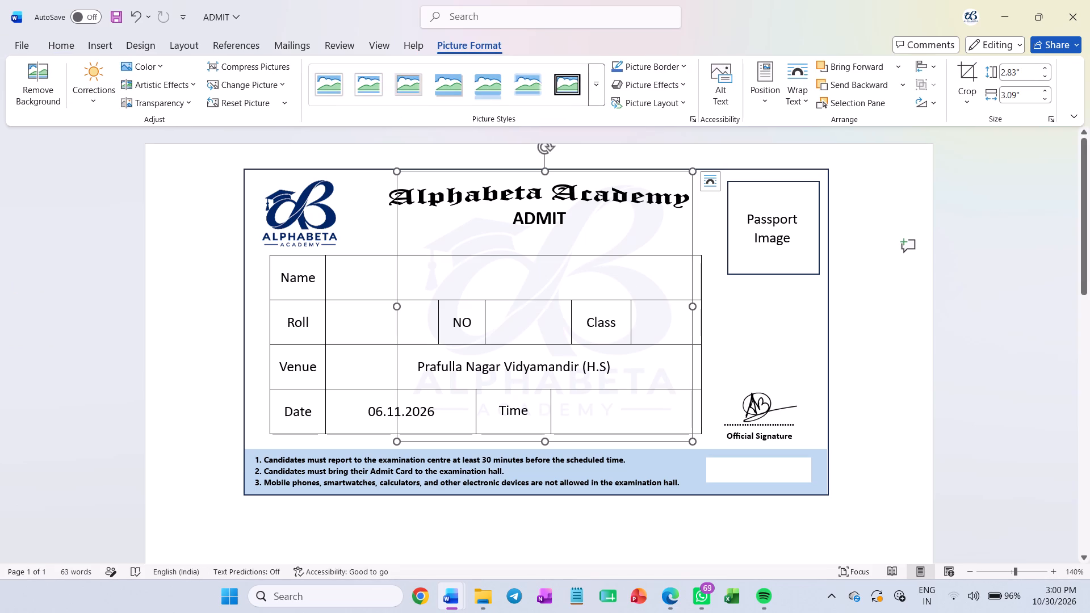
left_click(534, 405)
left_click(530, 406)
double_click(587, 417)
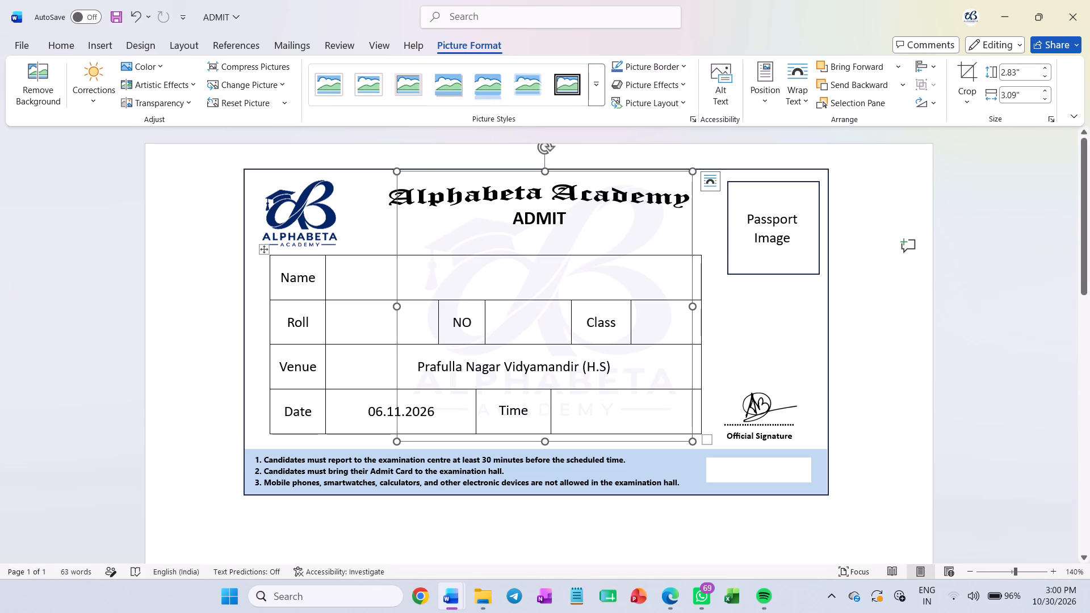
double_click(354, 406)
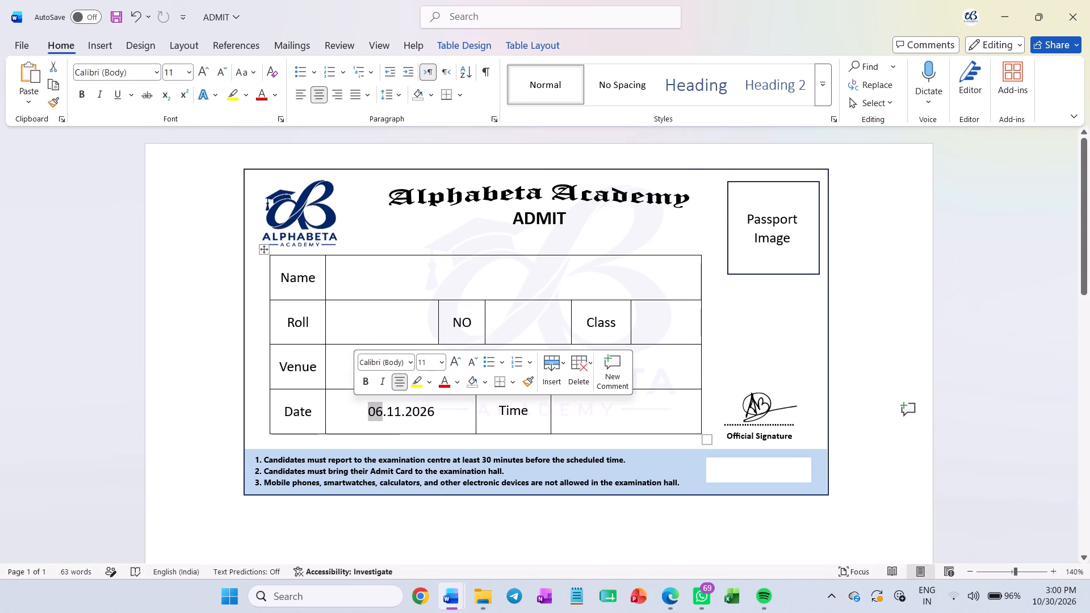
left_click(414, 403)
key("Tab")
left_click(385, 406)
key("Tab")
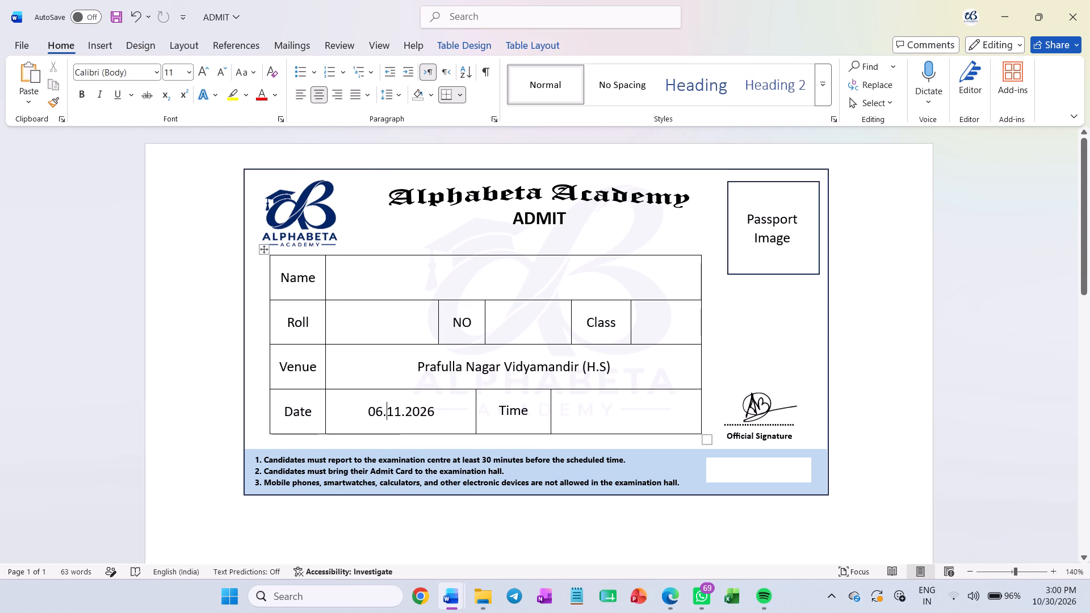
key("Tab")
key("1")
key("0")
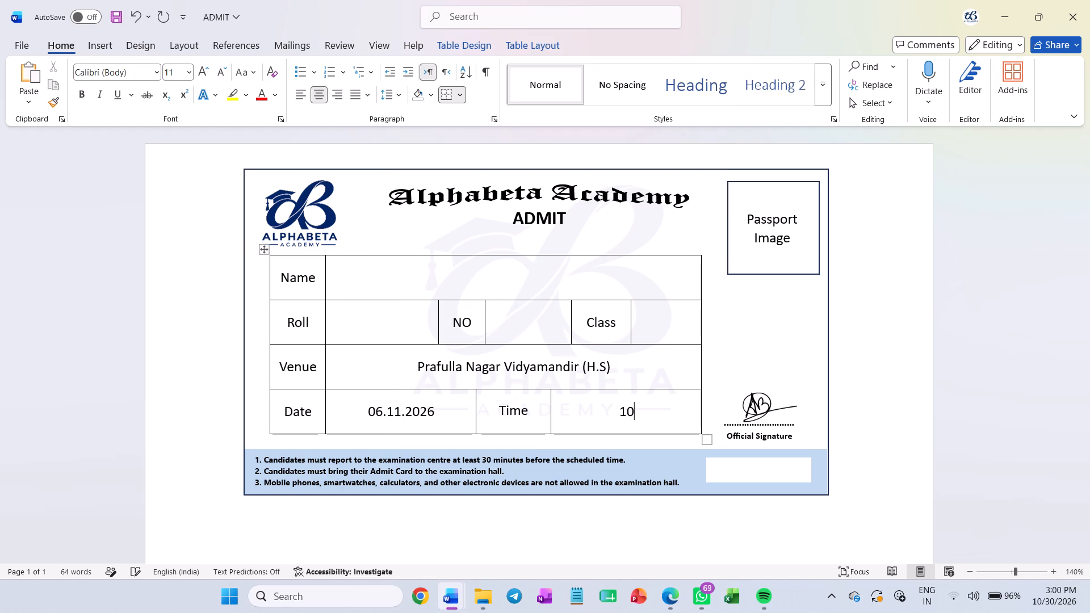
key("space")
type(":")
key("space")
type("45")
key("space")
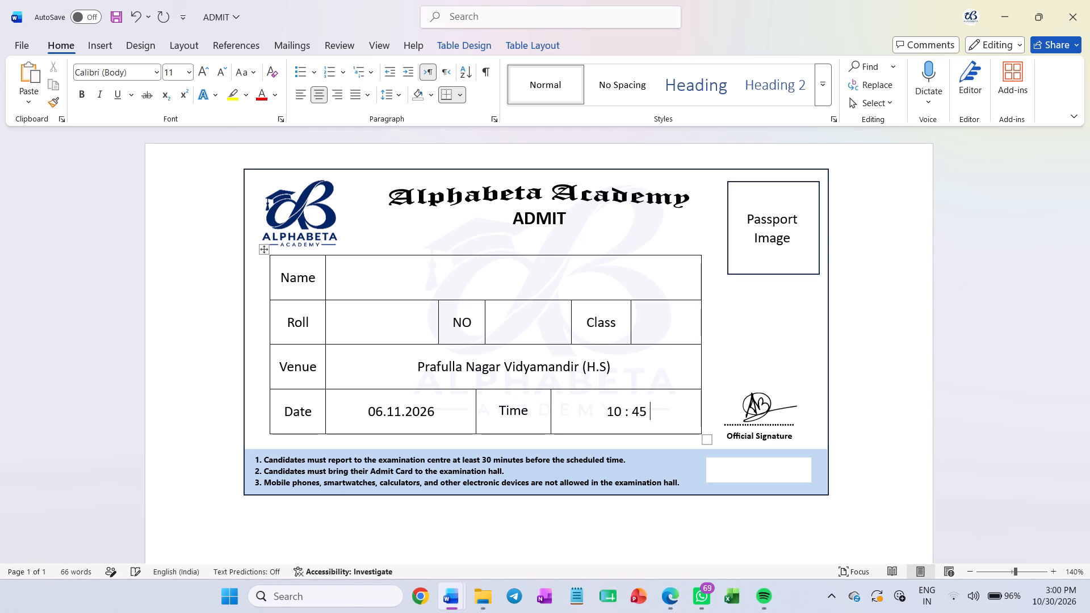
type("am")
key("BackSpace")
key("BackSpace")
type("AM")
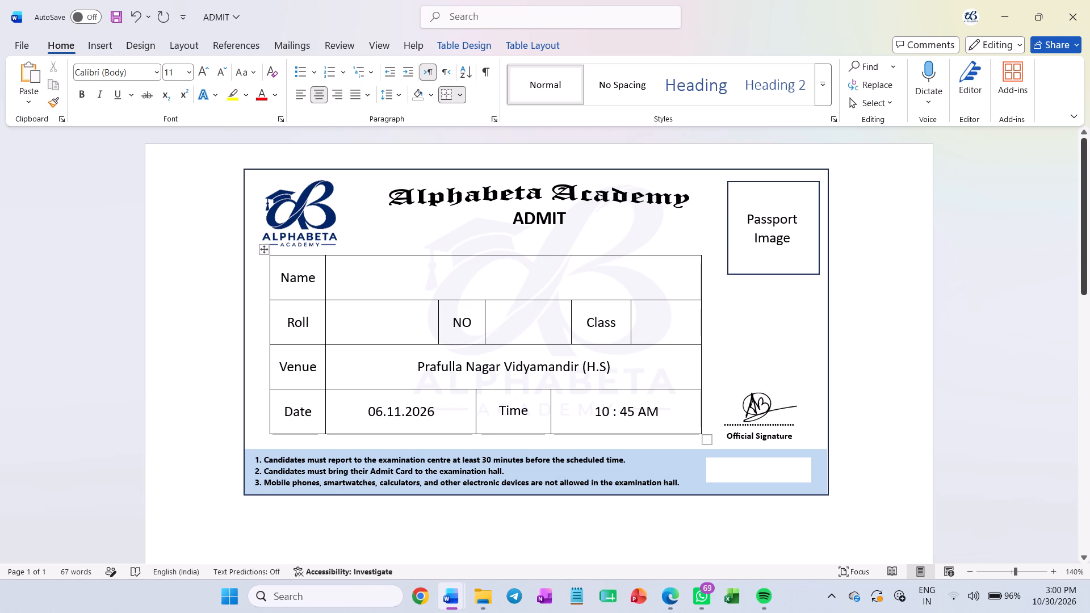
Print the admit card with Microsoft Print to PDF and save it as ADMIT in the Downloads folder.
key("ctrl+p")
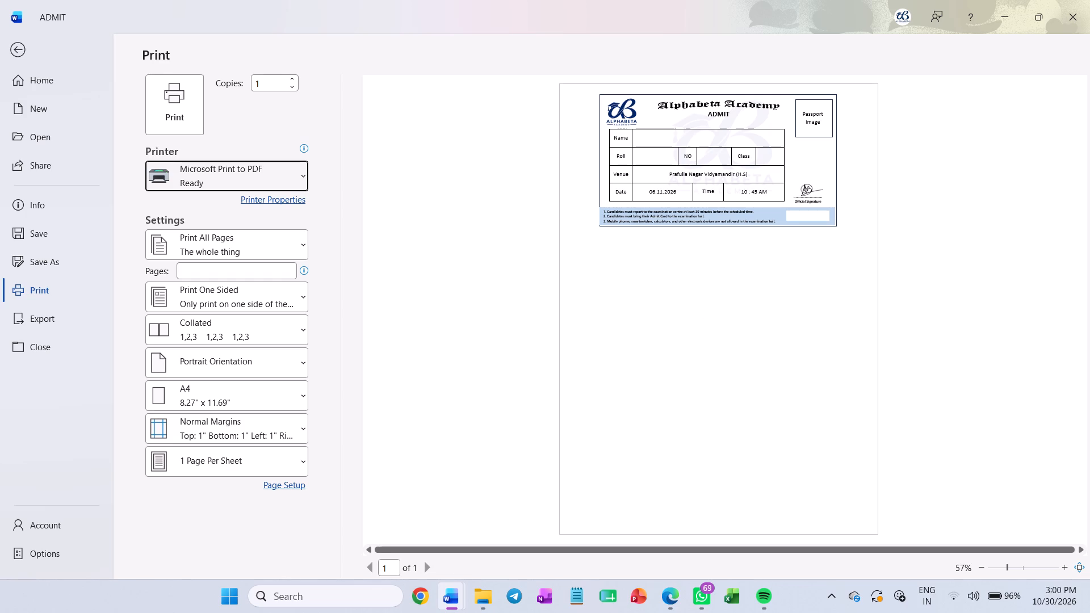
left_click(160, 123)
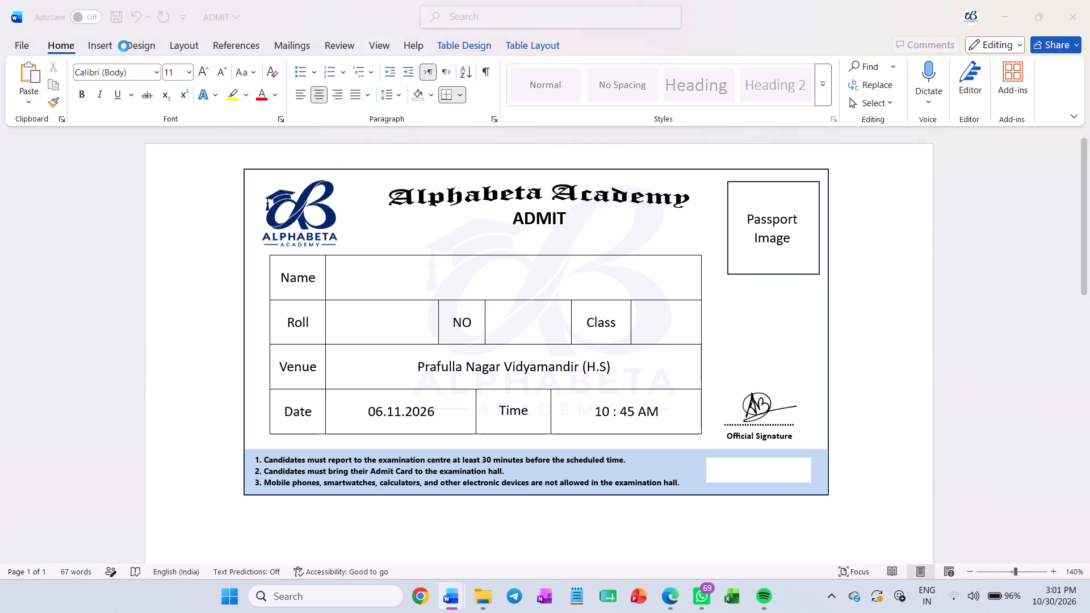
type("ADMIT")
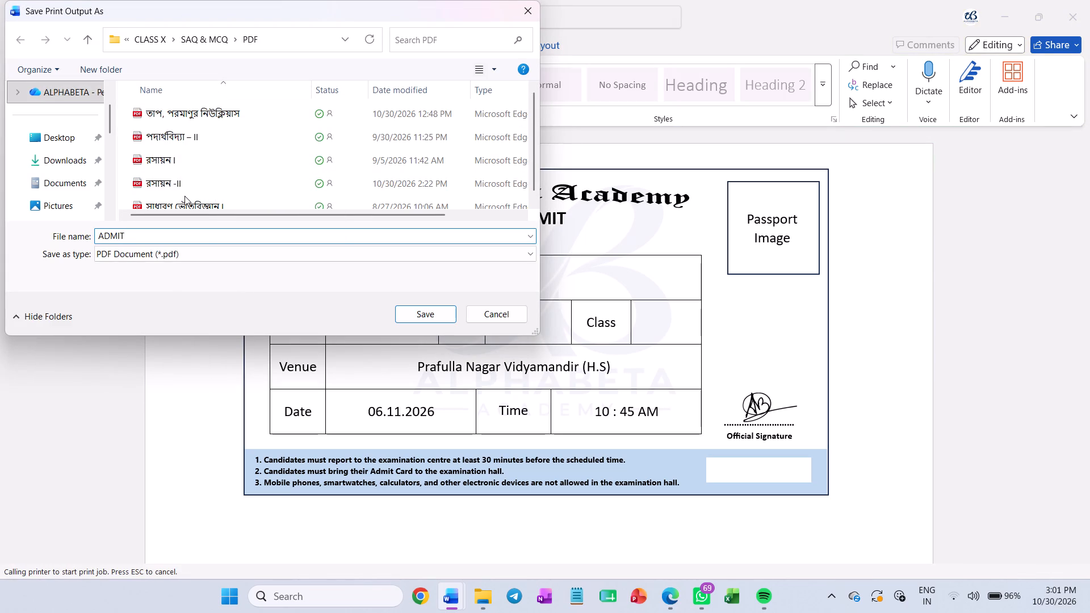
left_click(62, 147)
left_click(62, 169)
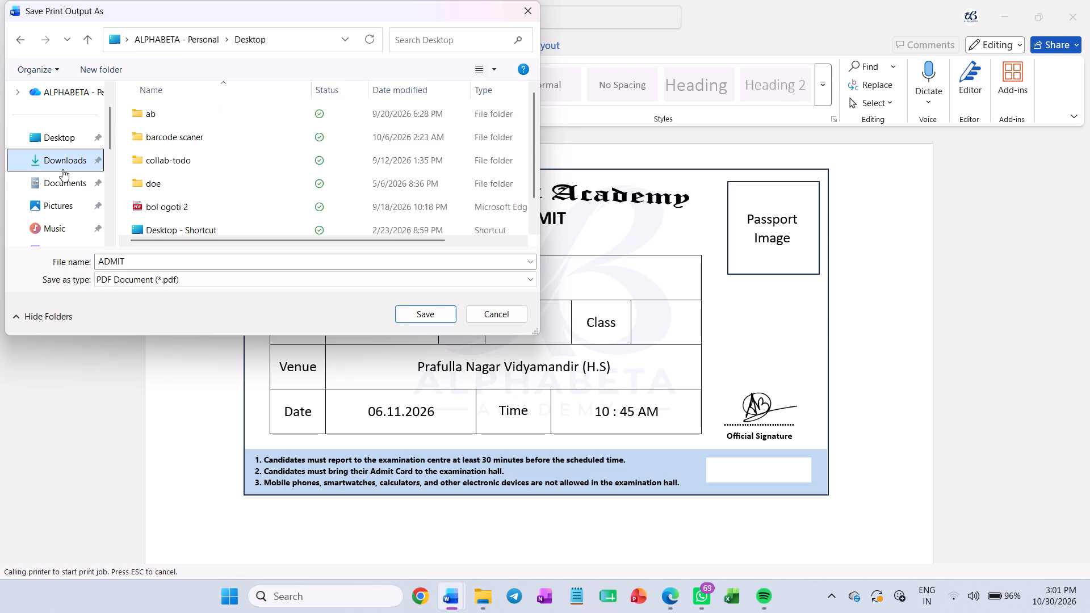
left_click(441, 316)
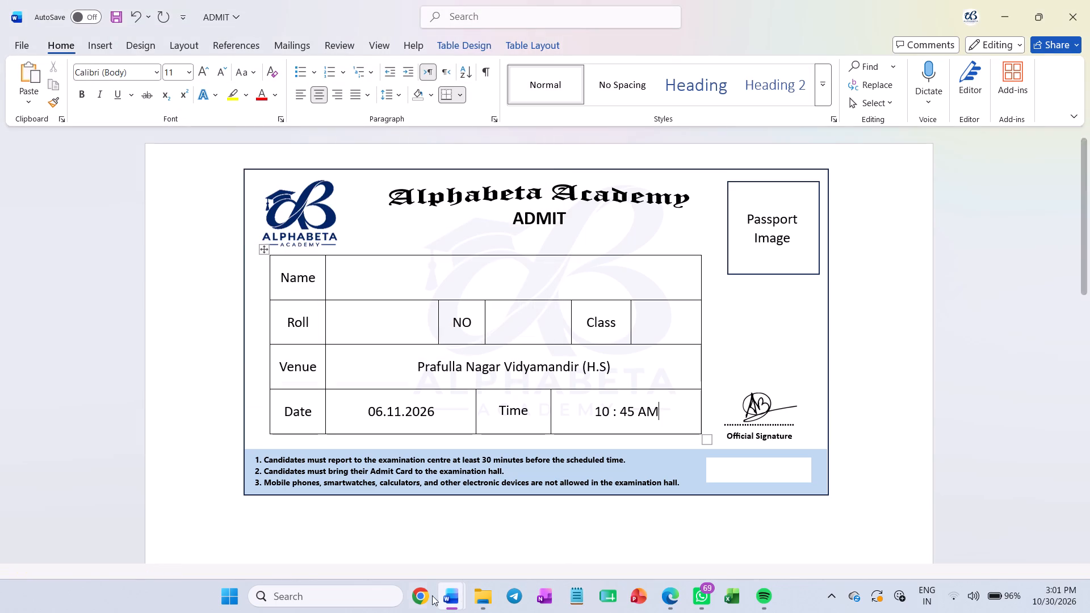
Switch to Chrome, search for pdf to image, and open iLovePDF's PDF to JPG converter.
left_click(426, 595)
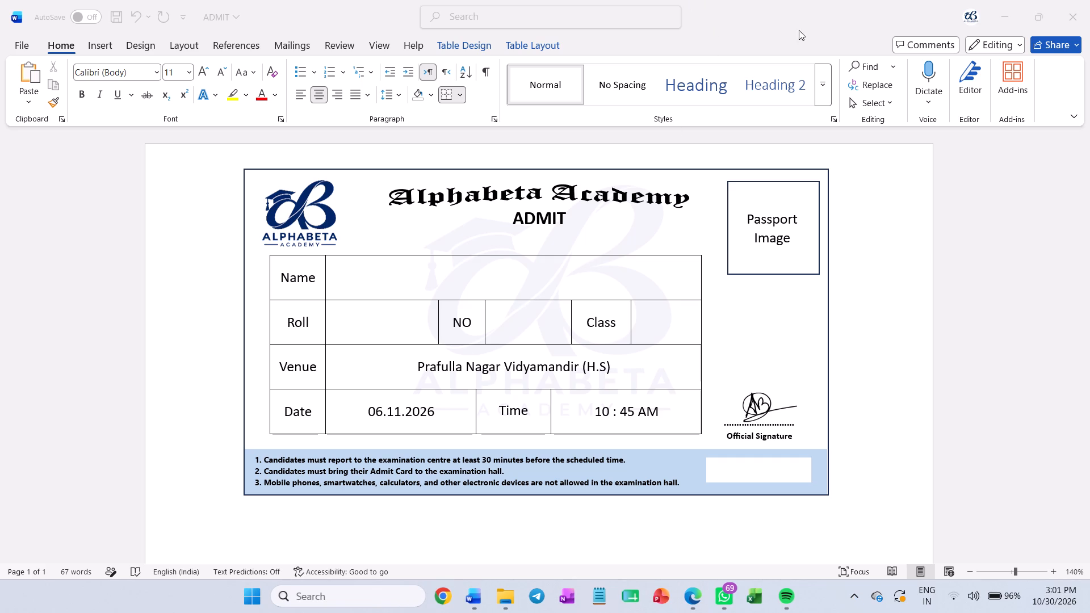
left_click(913, 0)
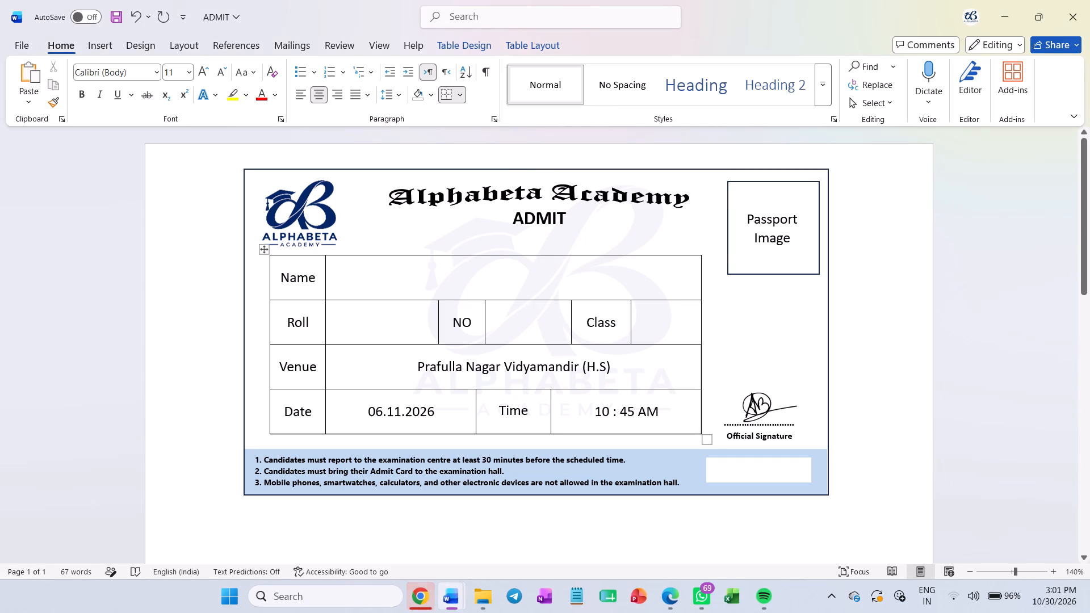
left_click(418, 587)
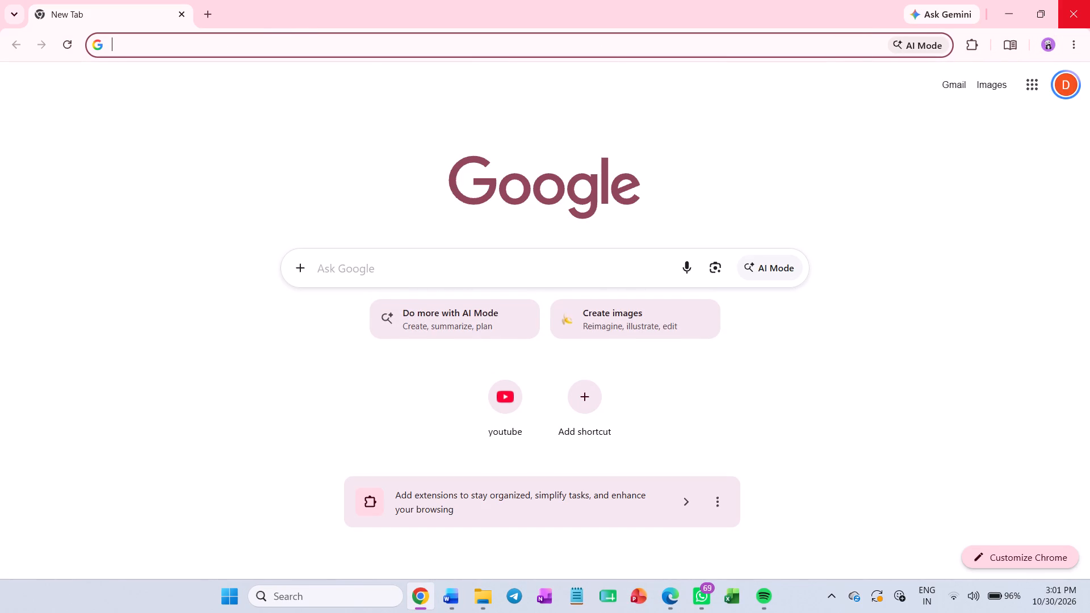
type("PDF TO")
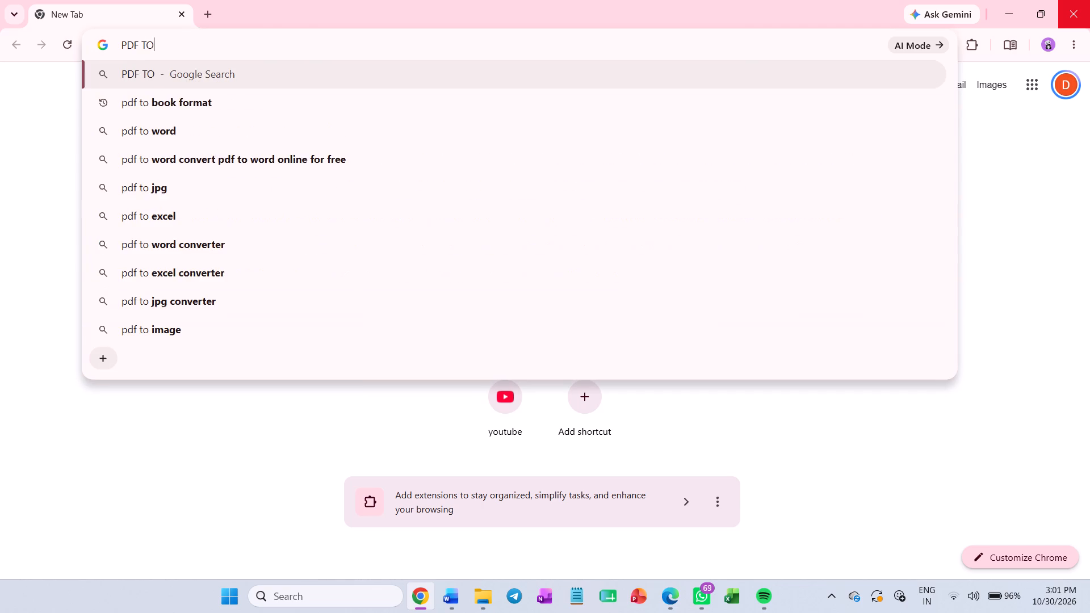
key("space")
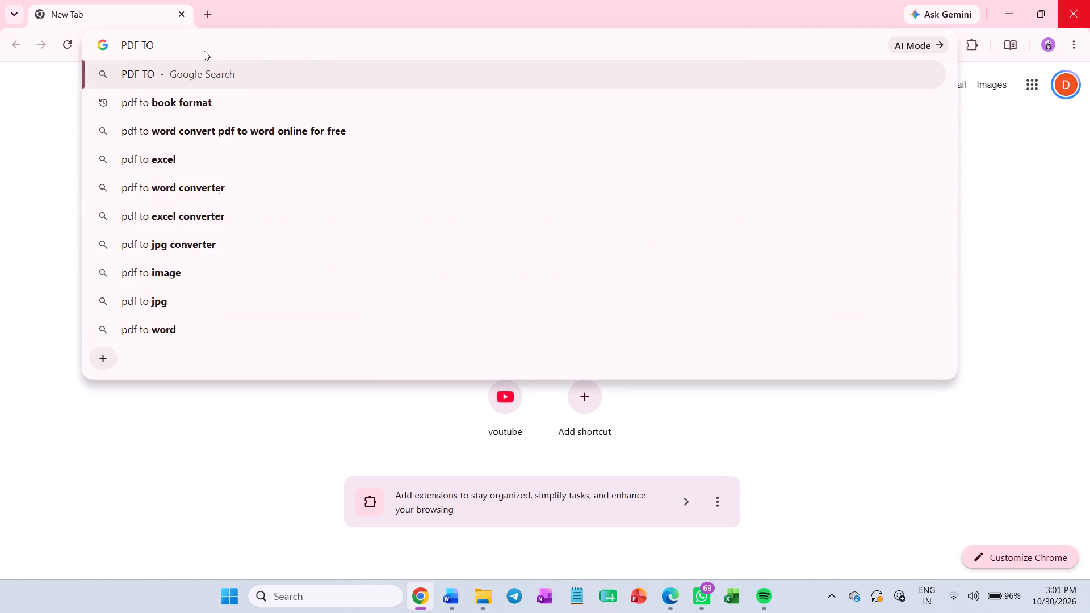
key("i")
left_click(121, 109)
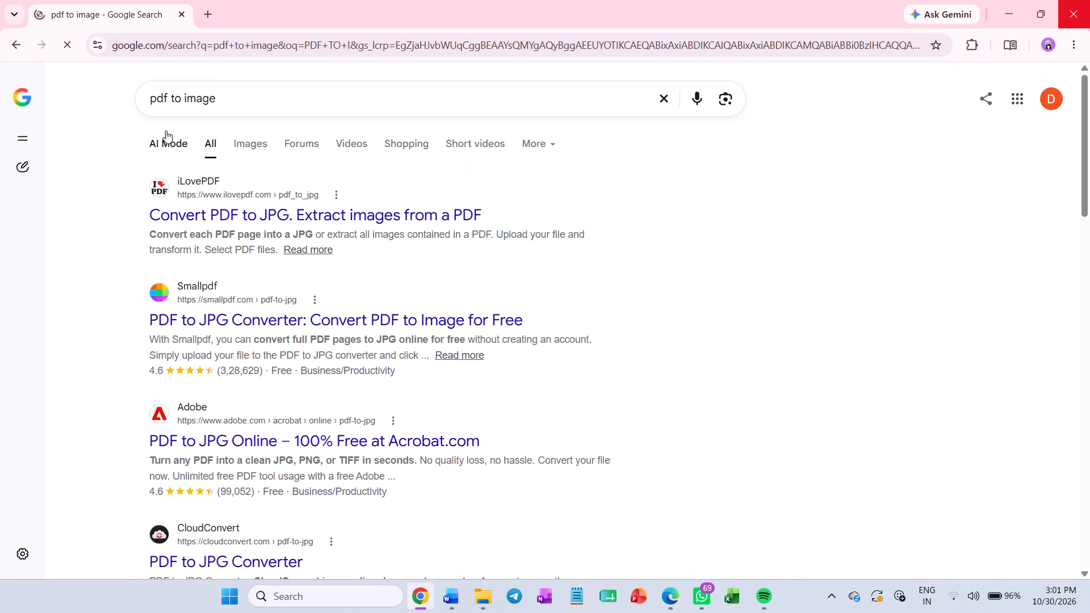
left_click(178, 219)
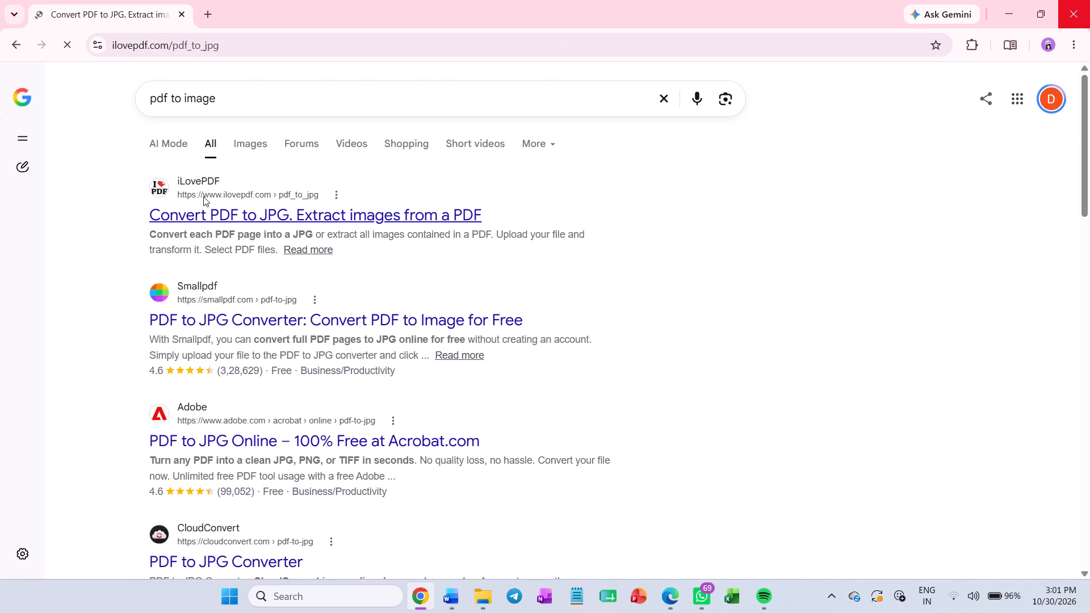
Upload the ADMIT PDF from the Downloads folder to the PDF to JPG converter.
left_click(583, 224)
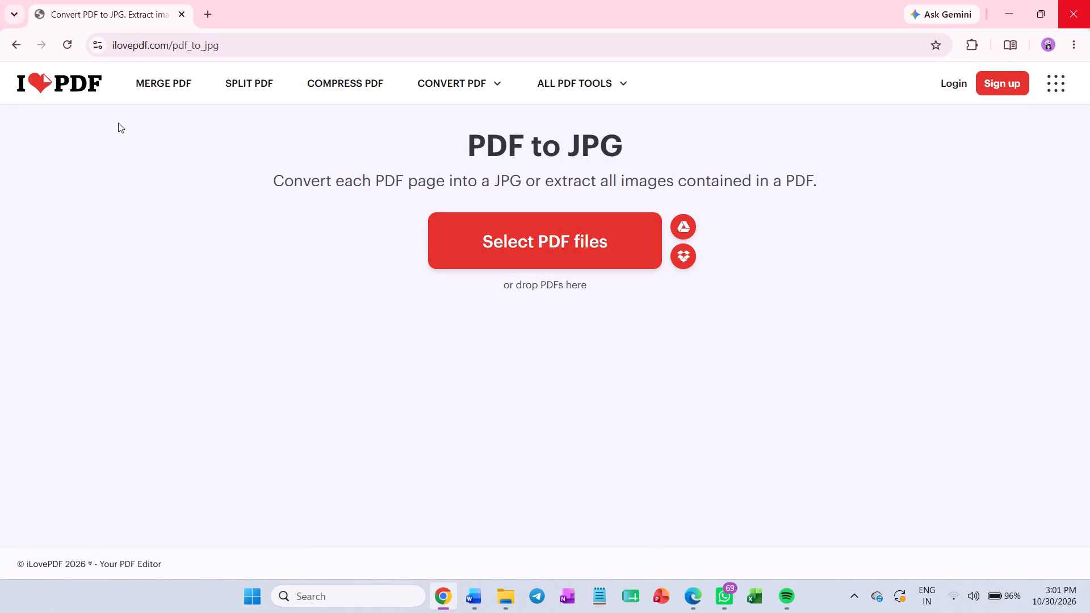
scroll(469, 237, "up", 2)
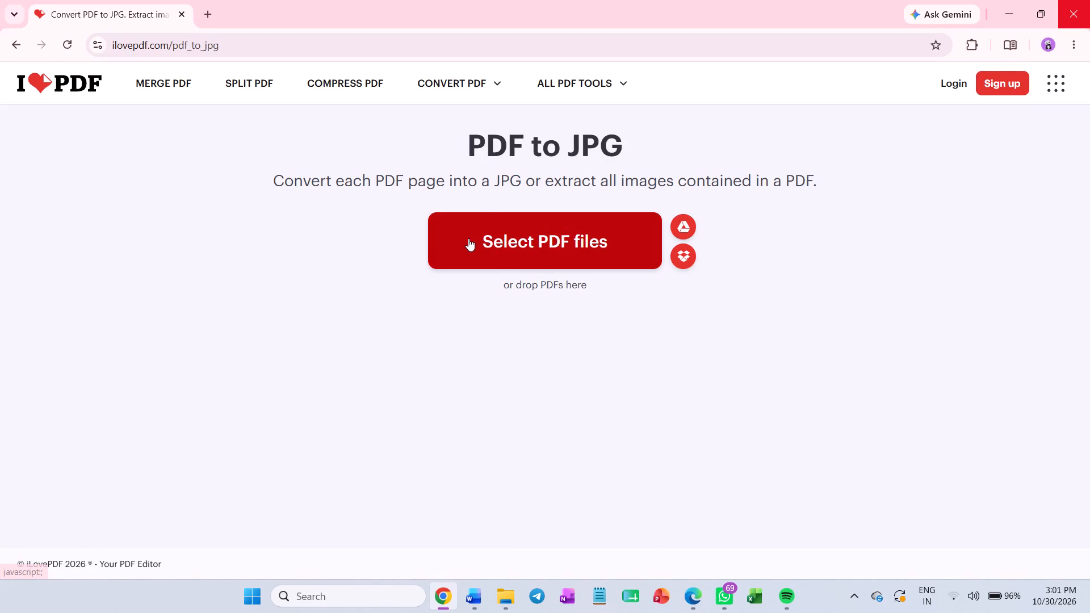
left_click(468, 238)
left_click(526, 232)
left_click(165, 159)
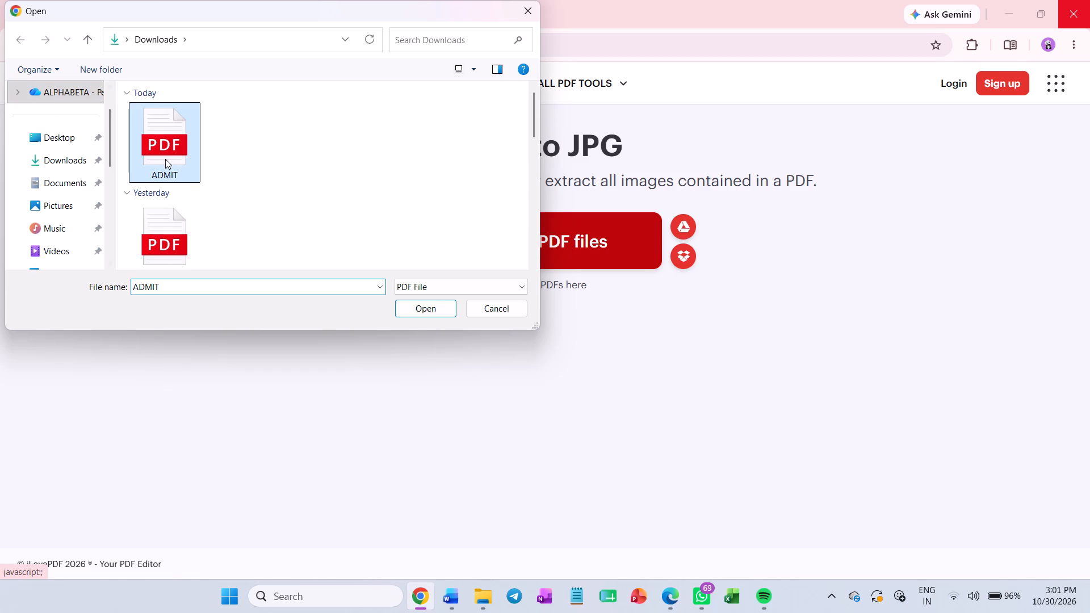
left_click(432, 307)
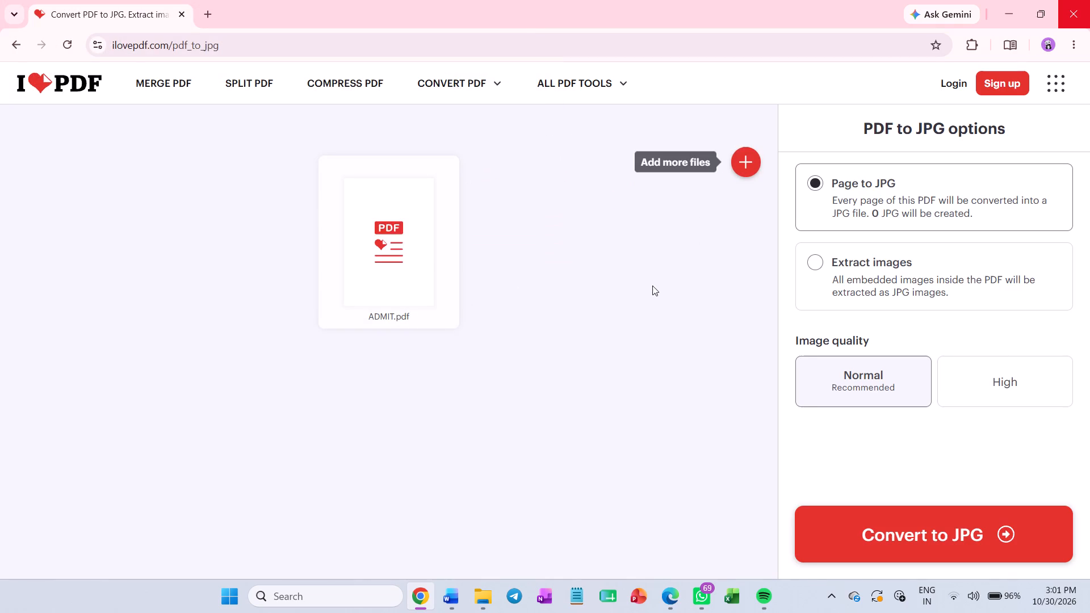
Convert the ADMIT PDF to JPG at High image quality and download the resulting image.
left_click(970, 385)
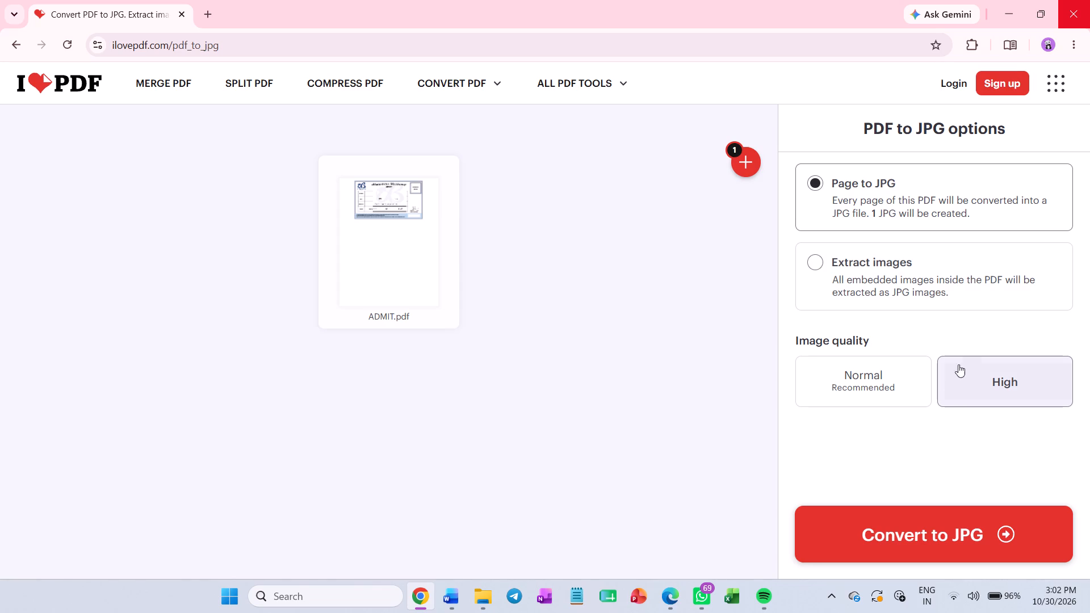
left_click(898, 535)
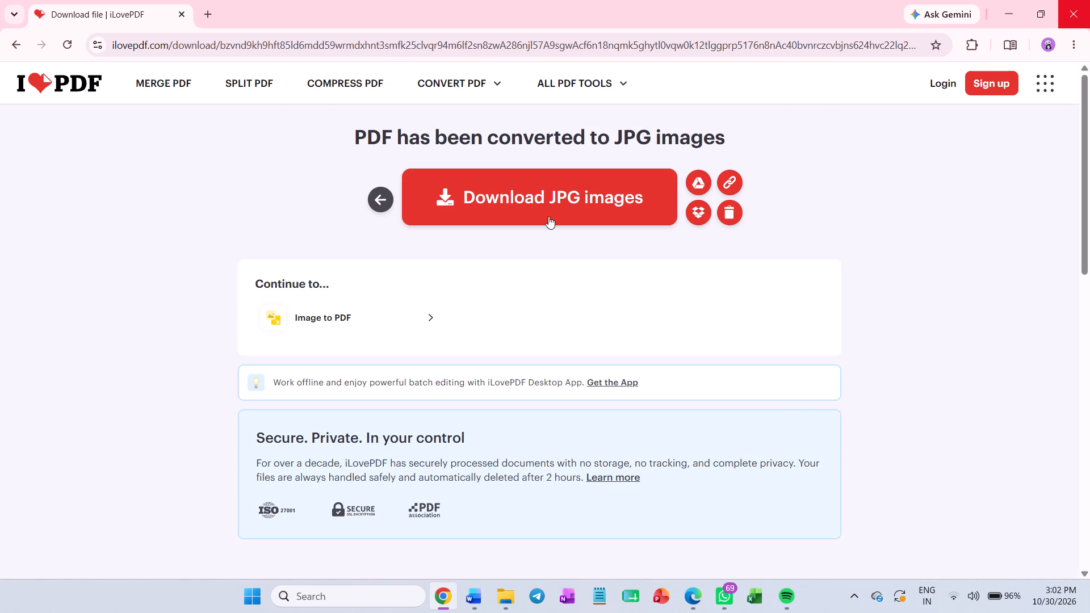
left_click(546, 205)
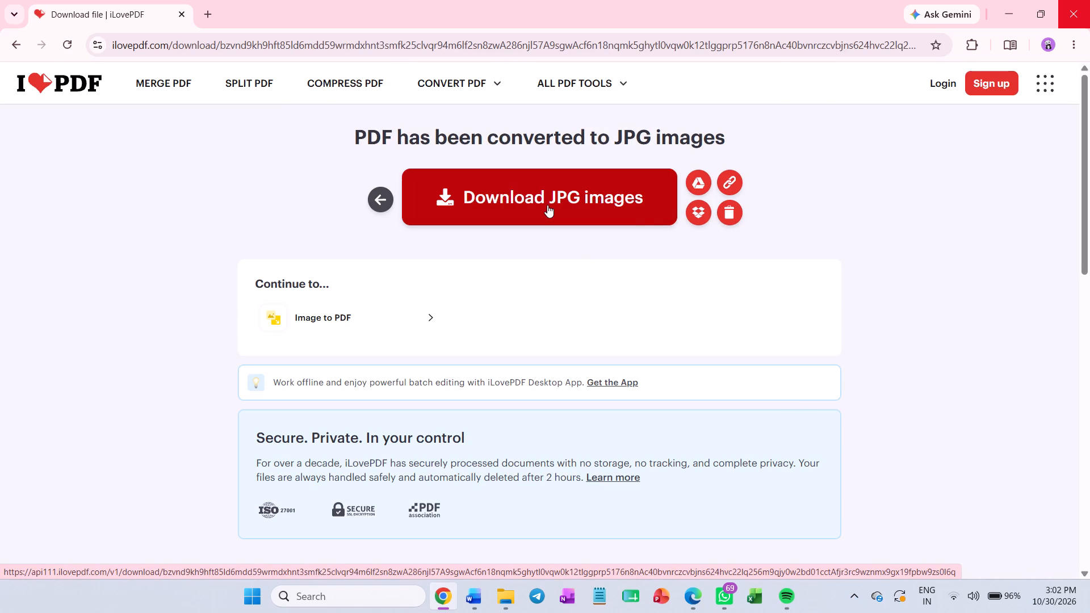
Switch back to the ADMIT document in Word.
left_click(1011, 18)
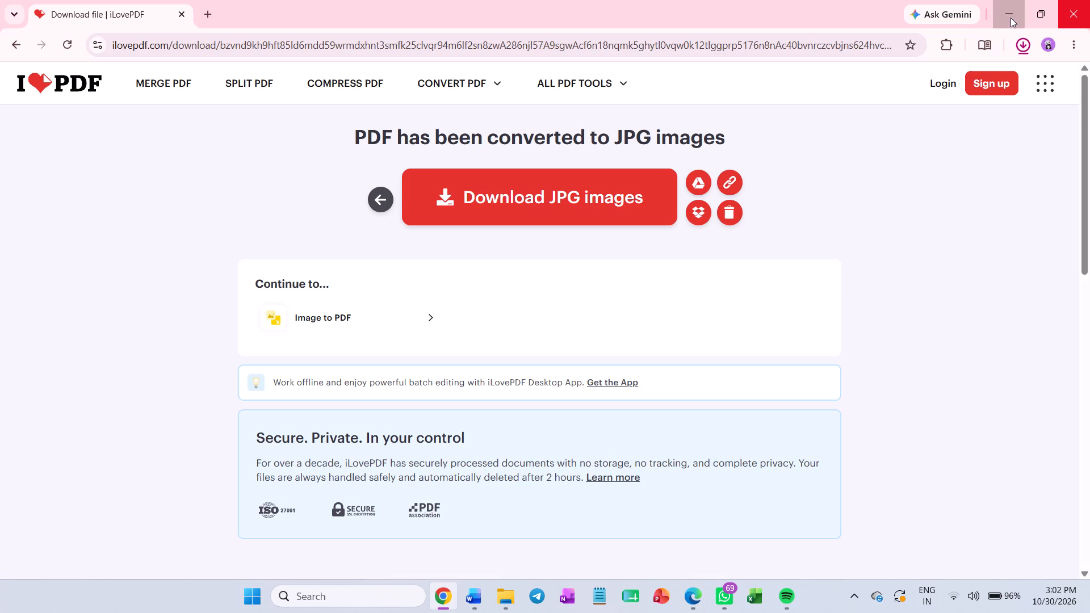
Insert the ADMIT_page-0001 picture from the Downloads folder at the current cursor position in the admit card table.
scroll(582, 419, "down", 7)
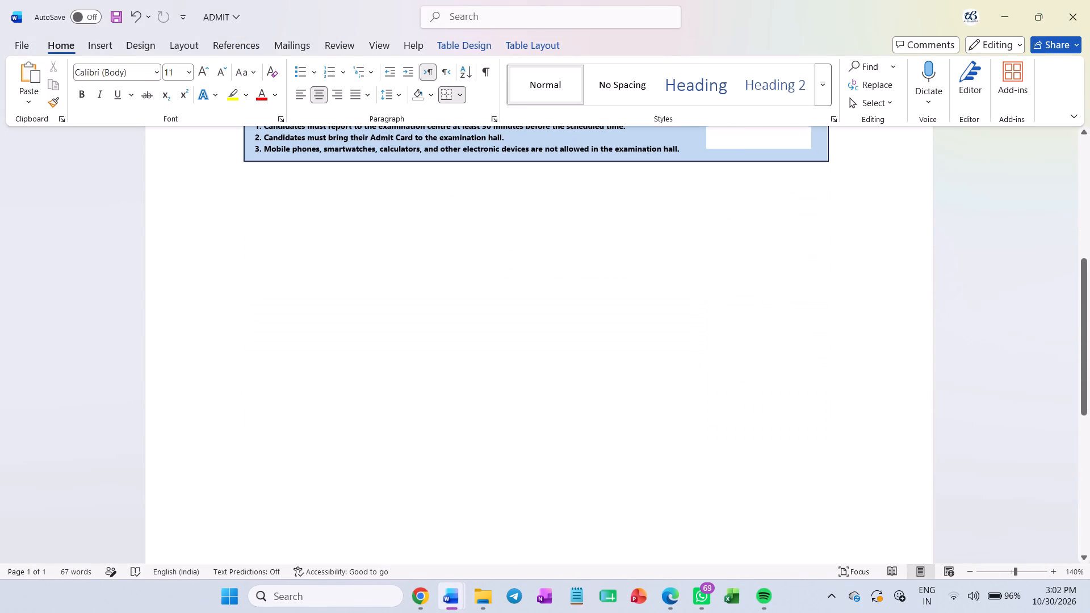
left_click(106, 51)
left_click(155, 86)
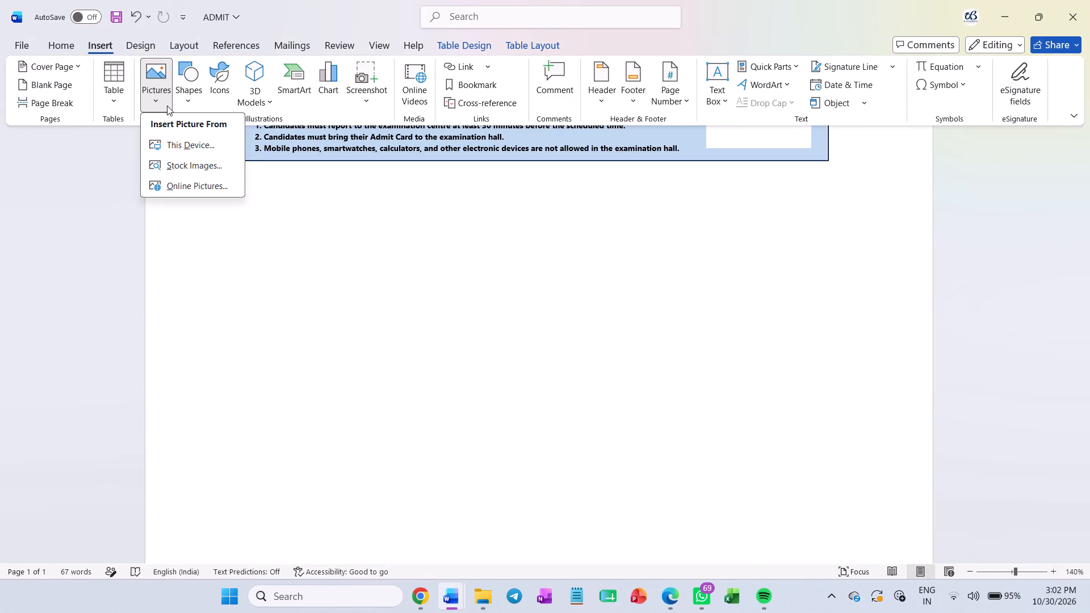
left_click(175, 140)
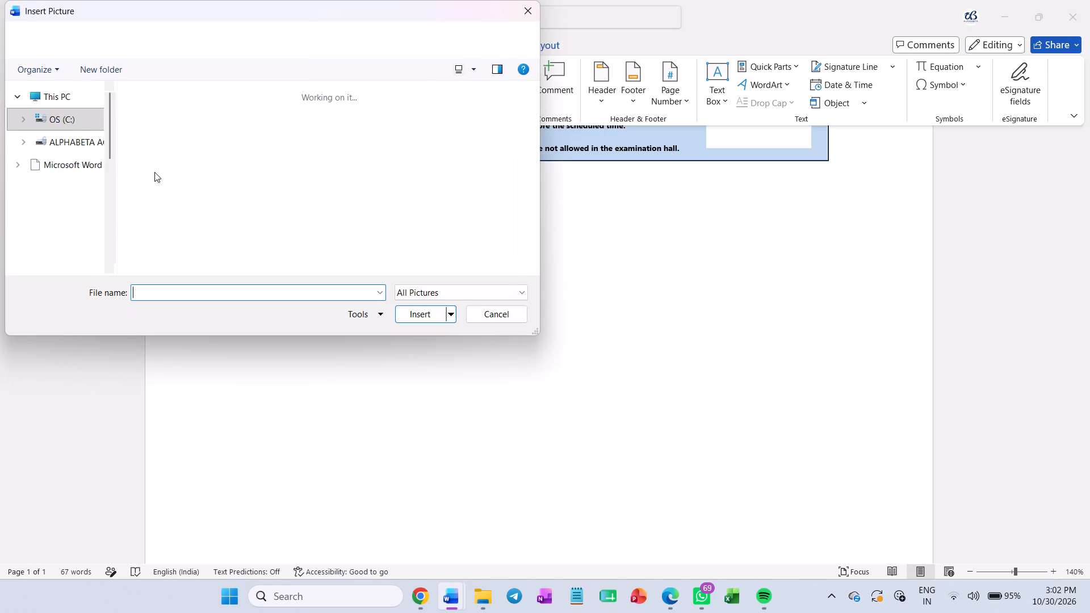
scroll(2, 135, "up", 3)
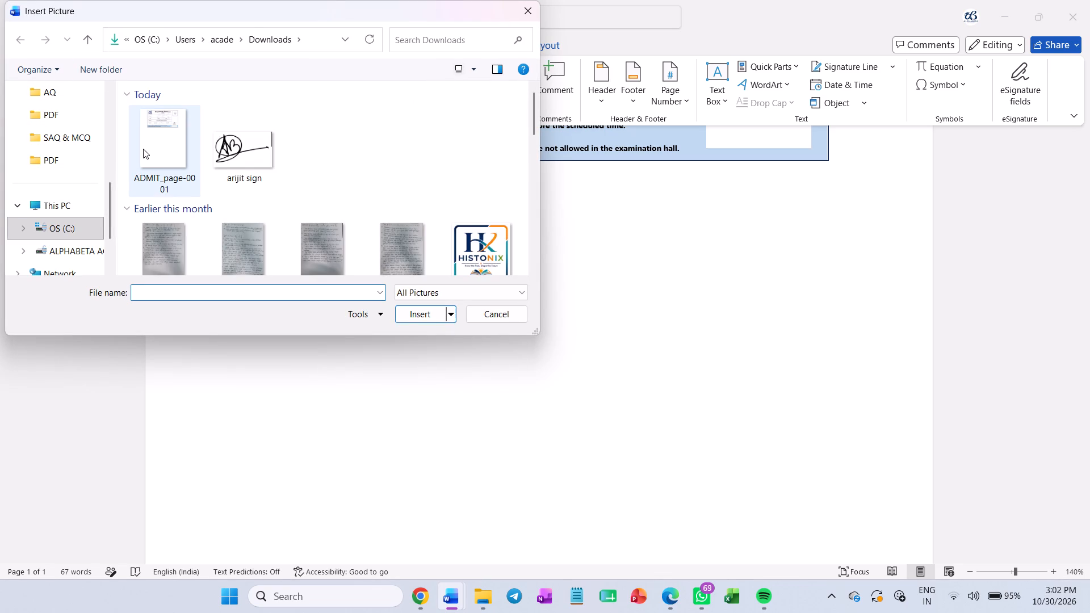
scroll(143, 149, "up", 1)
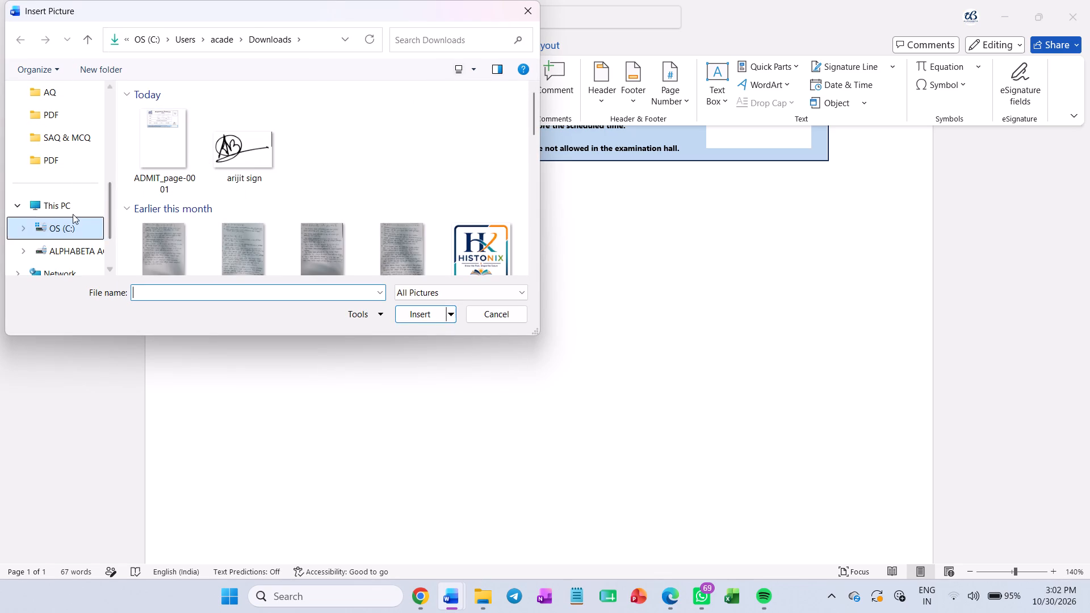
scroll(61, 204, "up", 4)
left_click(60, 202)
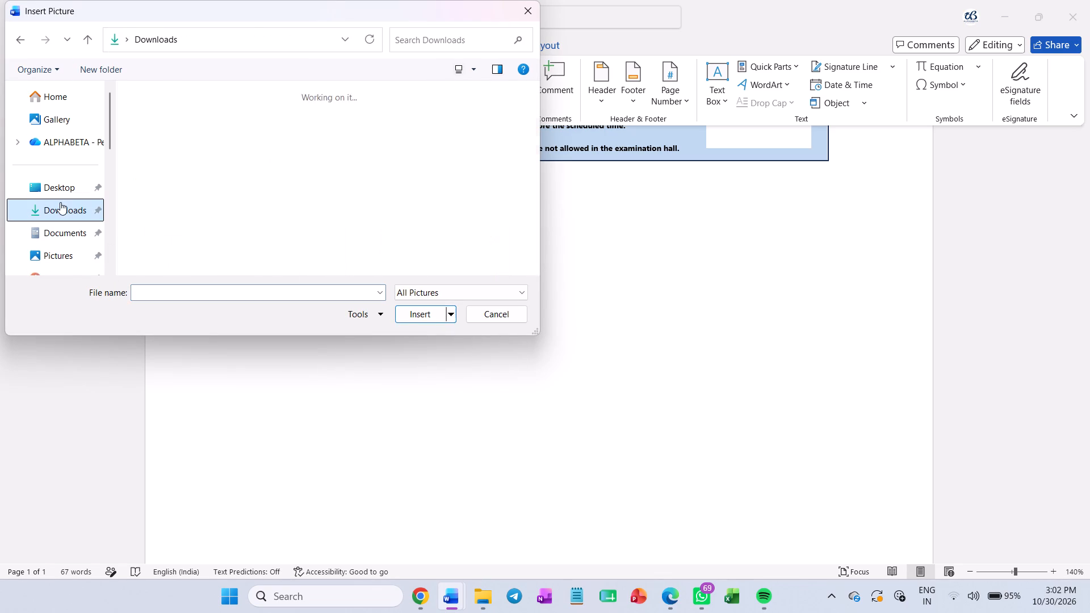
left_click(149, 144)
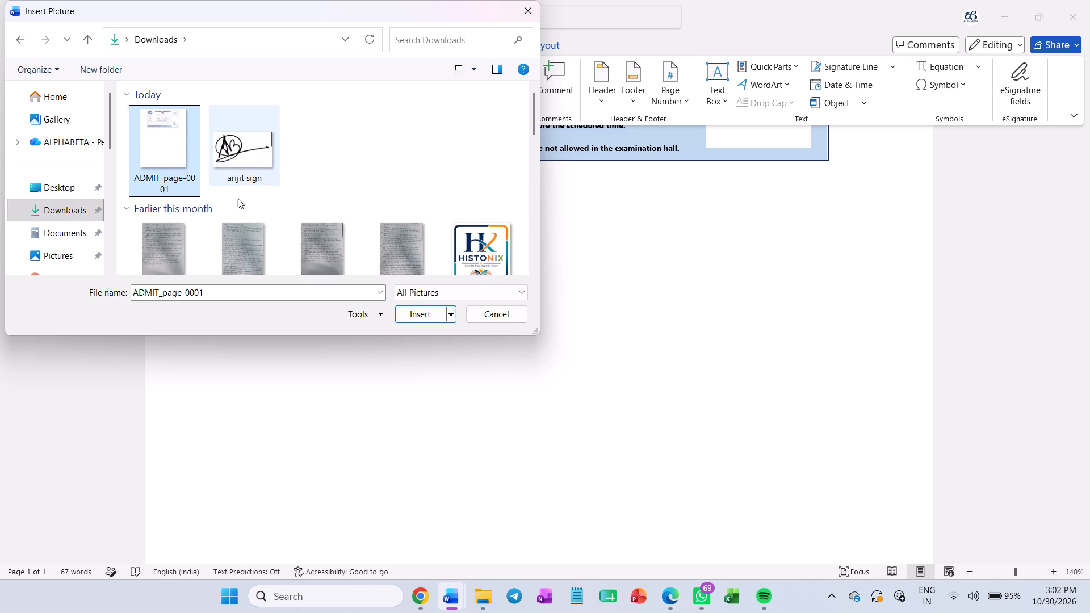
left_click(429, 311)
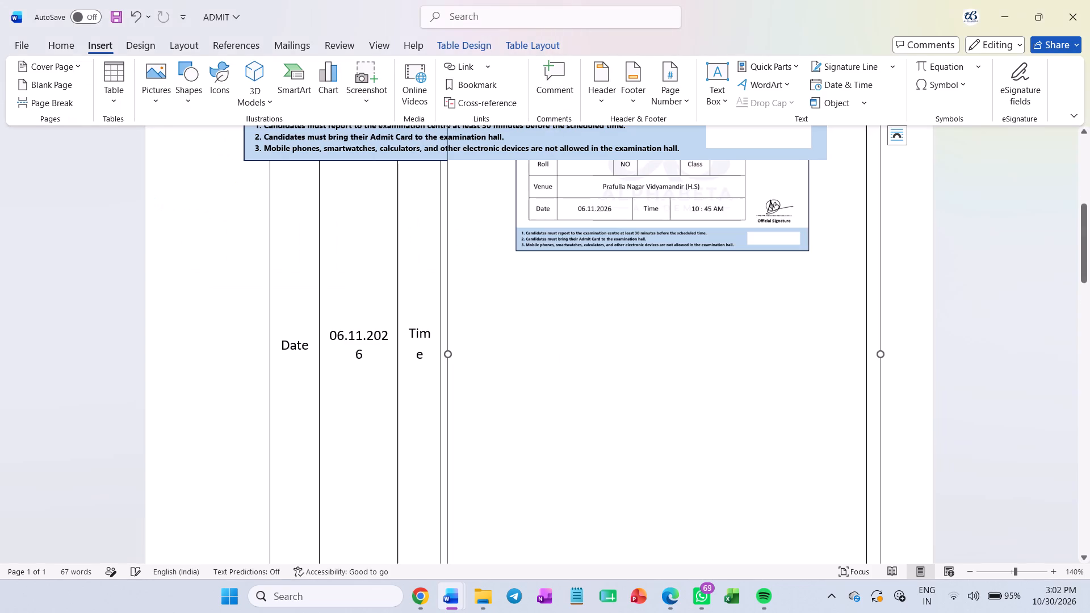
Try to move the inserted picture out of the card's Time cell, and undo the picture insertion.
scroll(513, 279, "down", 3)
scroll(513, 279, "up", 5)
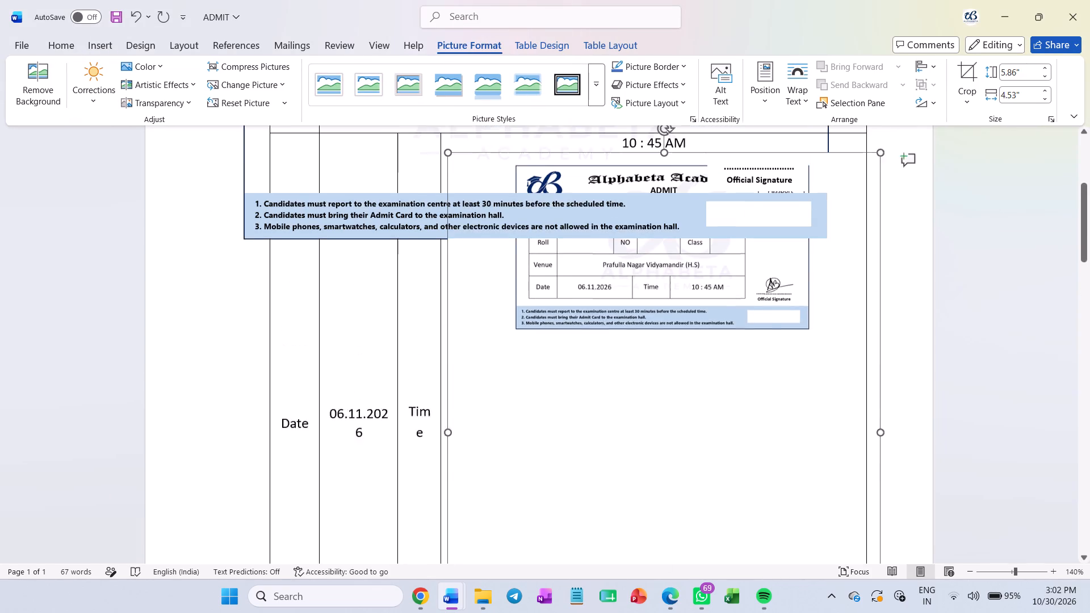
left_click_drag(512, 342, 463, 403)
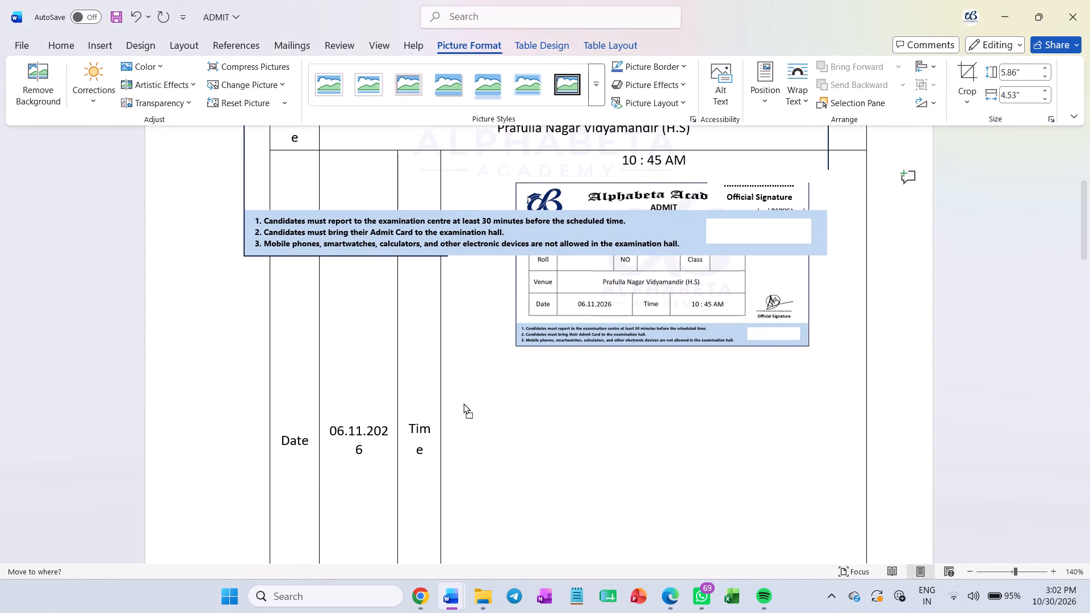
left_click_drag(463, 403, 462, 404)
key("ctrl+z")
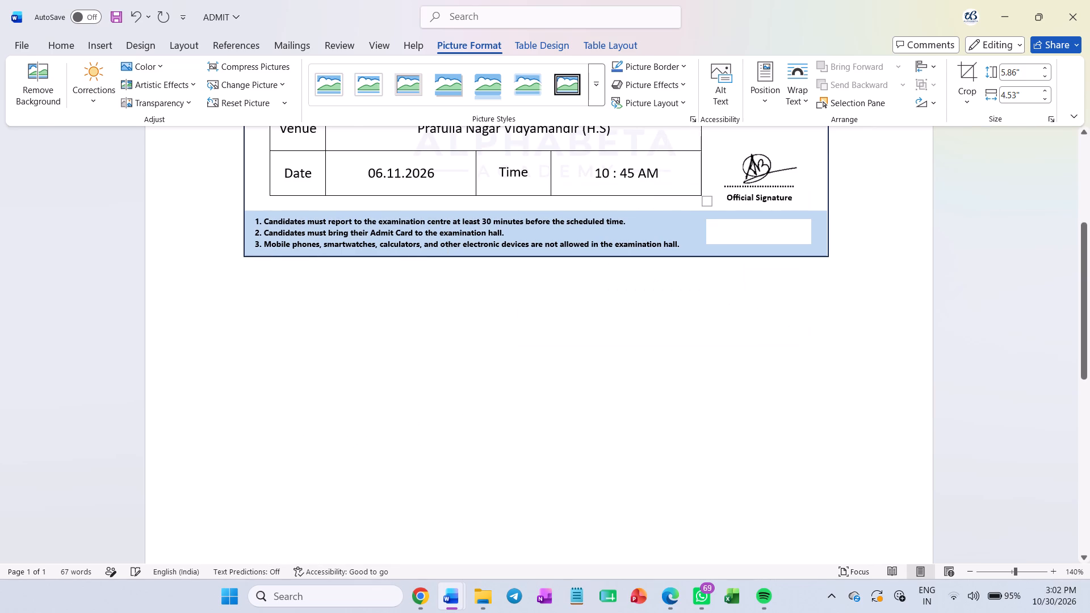
Place the text cursor in the blank area of the page below the admit card.
left_click(400, 398)
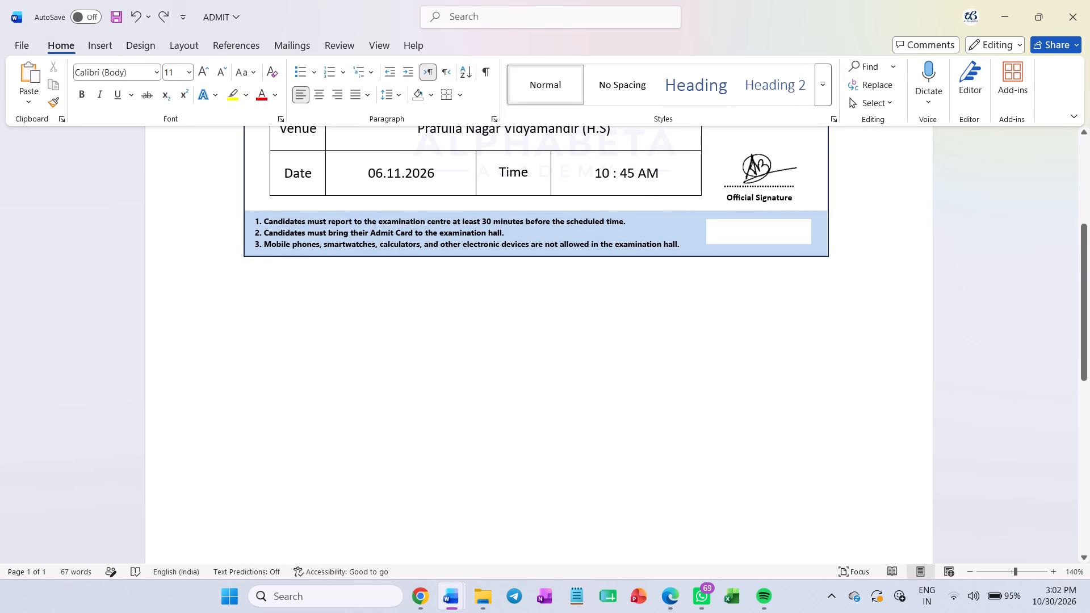
left_click(84, 50)
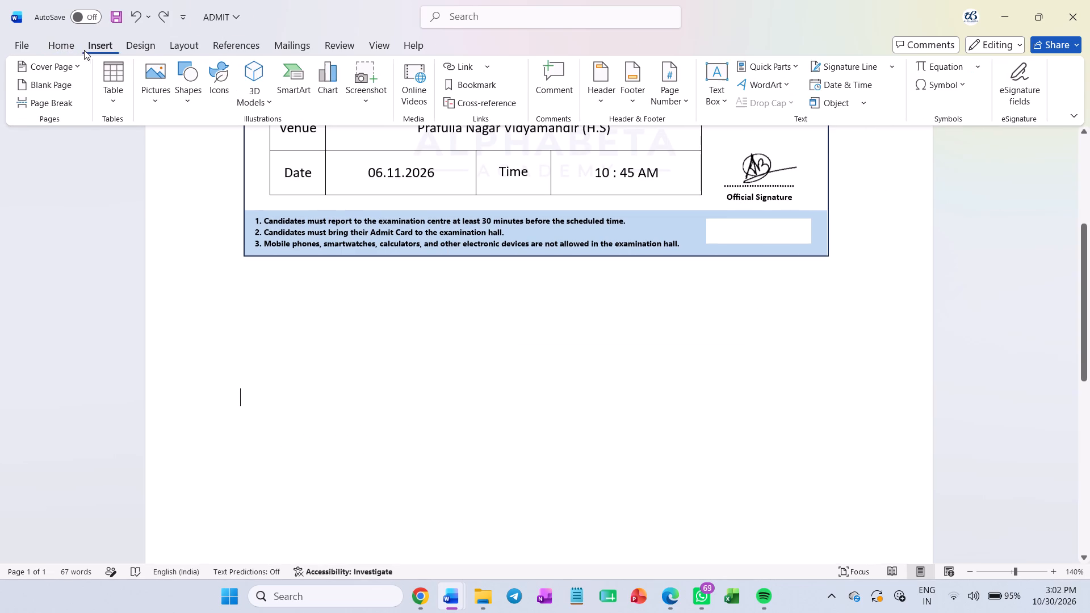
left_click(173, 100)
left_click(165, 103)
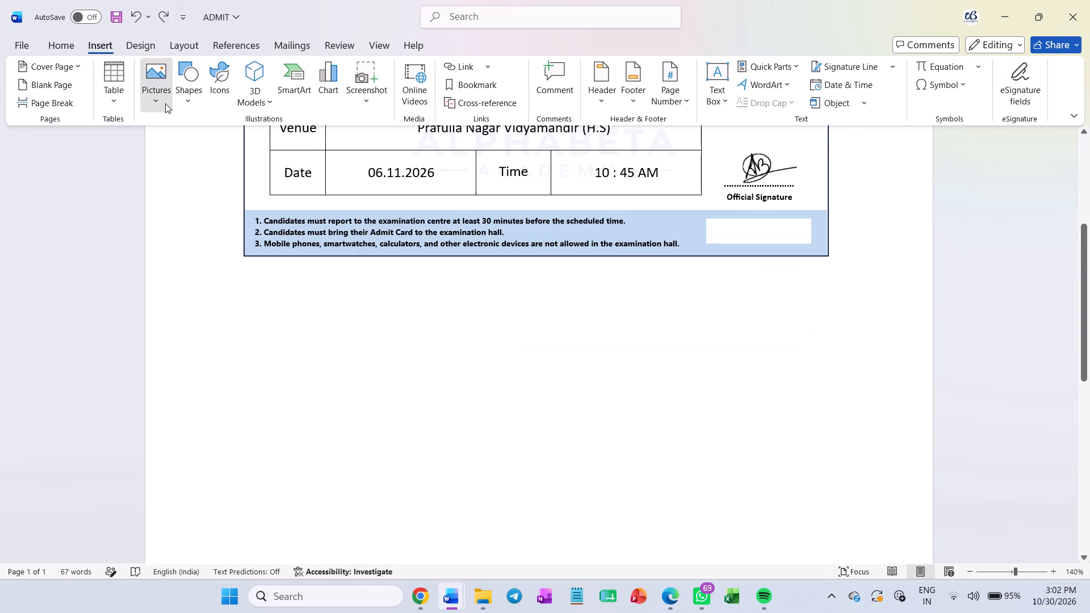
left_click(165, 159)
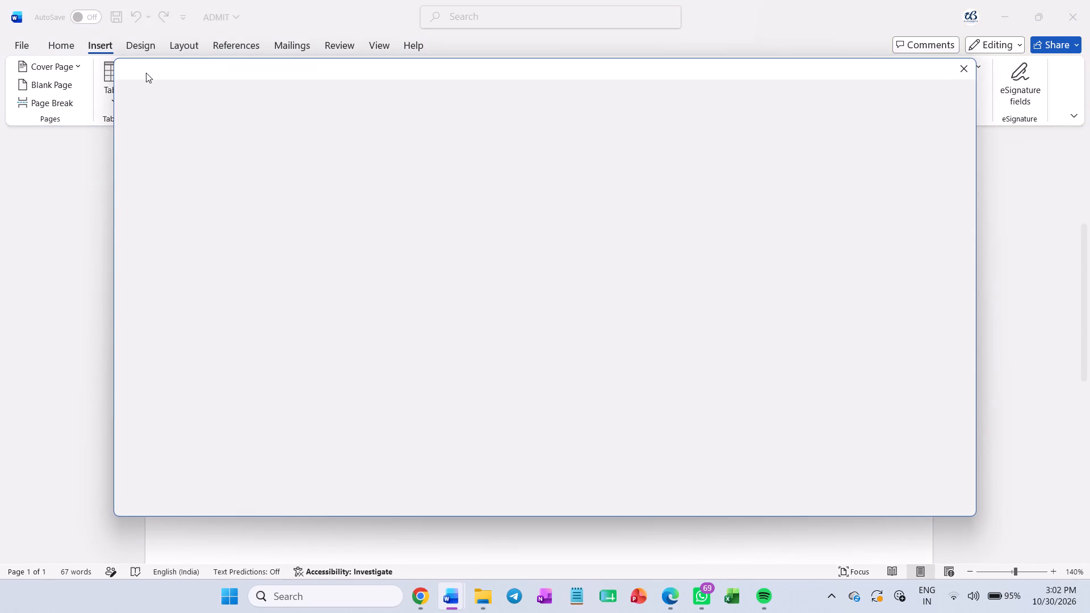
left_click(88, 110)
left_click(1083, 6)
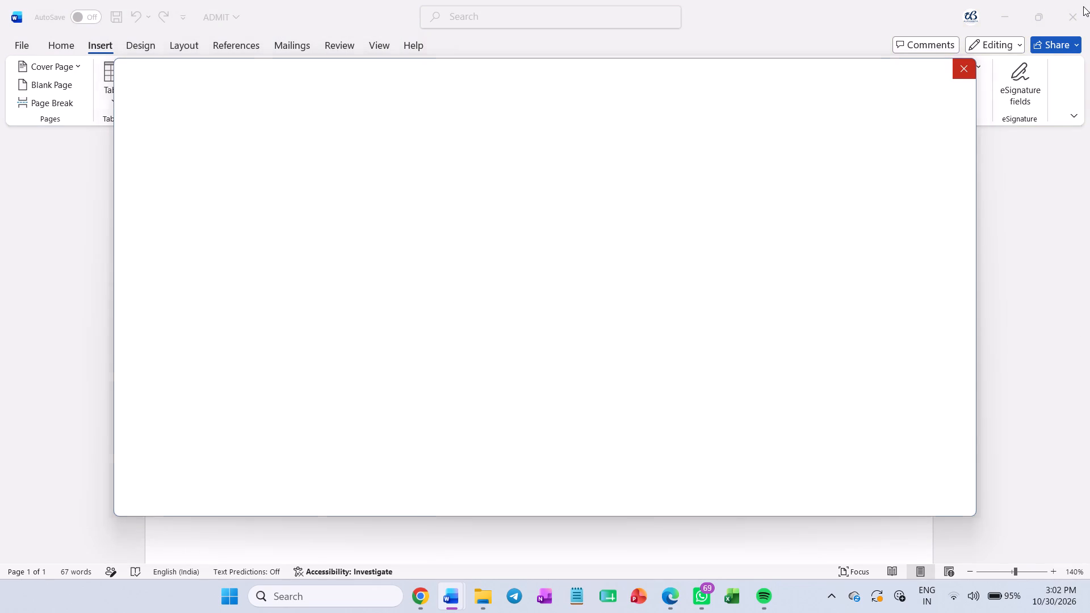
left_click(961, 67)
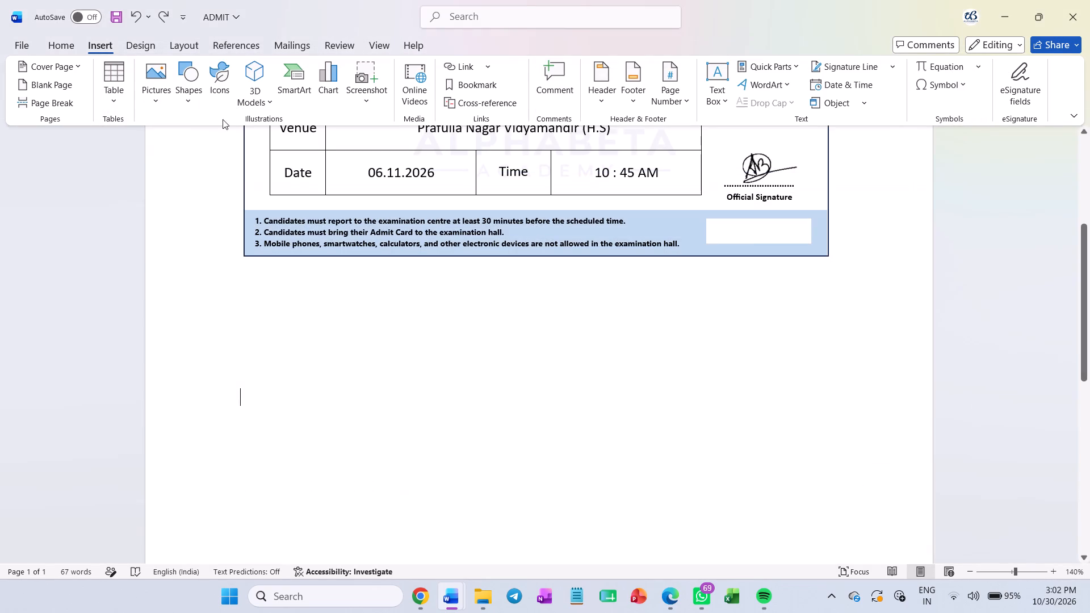
Insert the ADMIT_page-0001 picture from the Downloads folder at the cursor below the admit card.
left_click(156, 108)
left_click(153, 144)
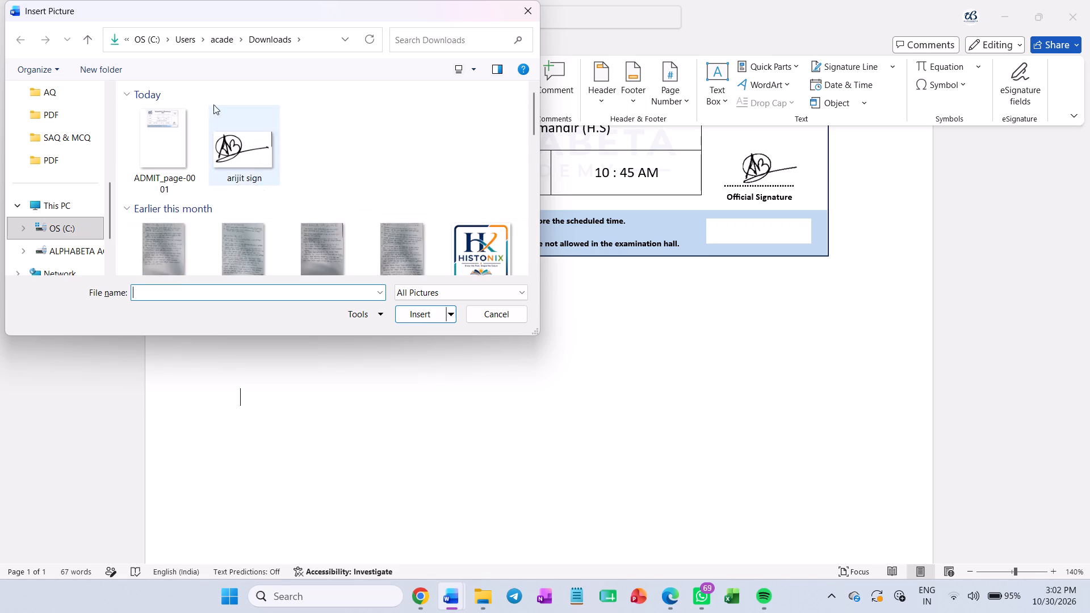
left_click(155, 152)
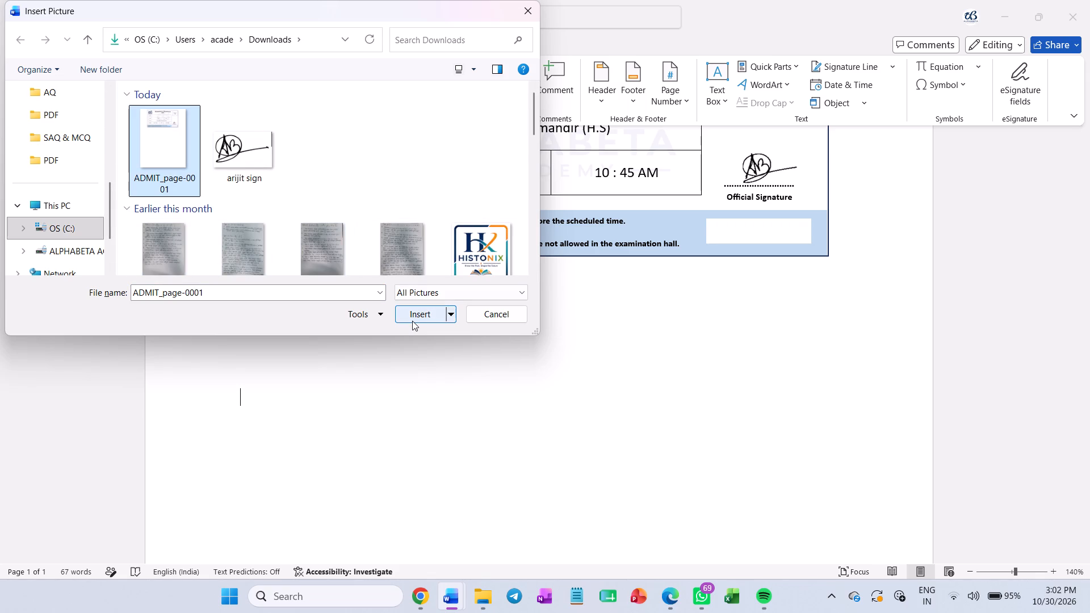
left_click(412, 321)
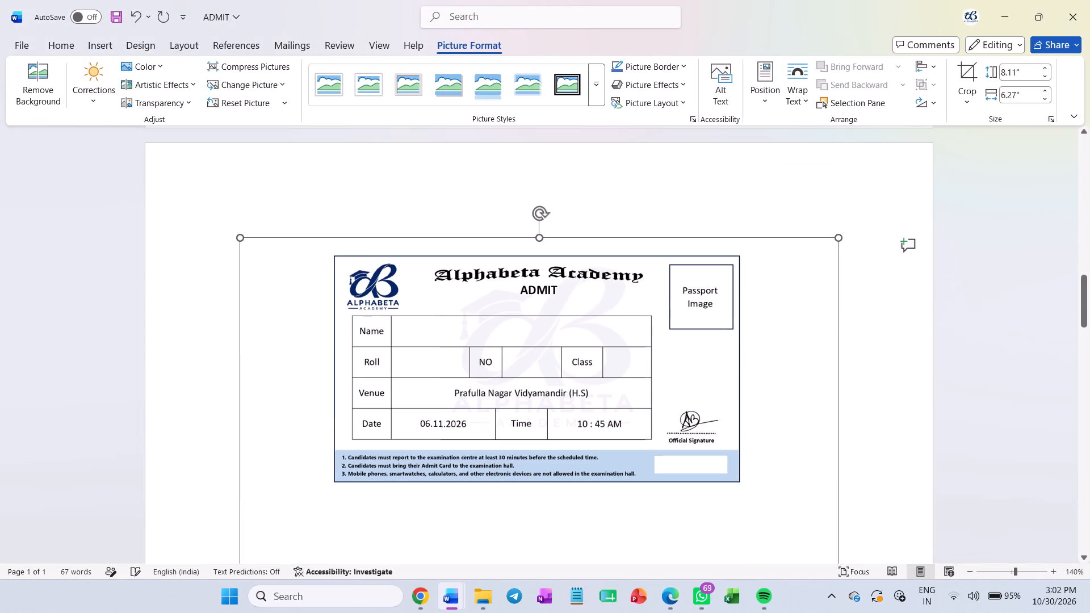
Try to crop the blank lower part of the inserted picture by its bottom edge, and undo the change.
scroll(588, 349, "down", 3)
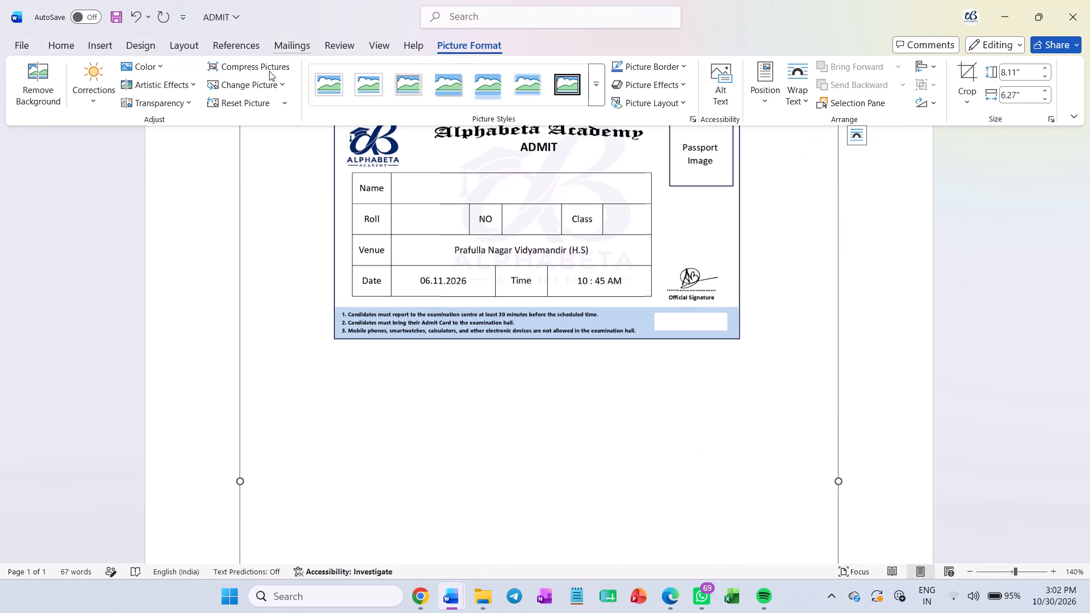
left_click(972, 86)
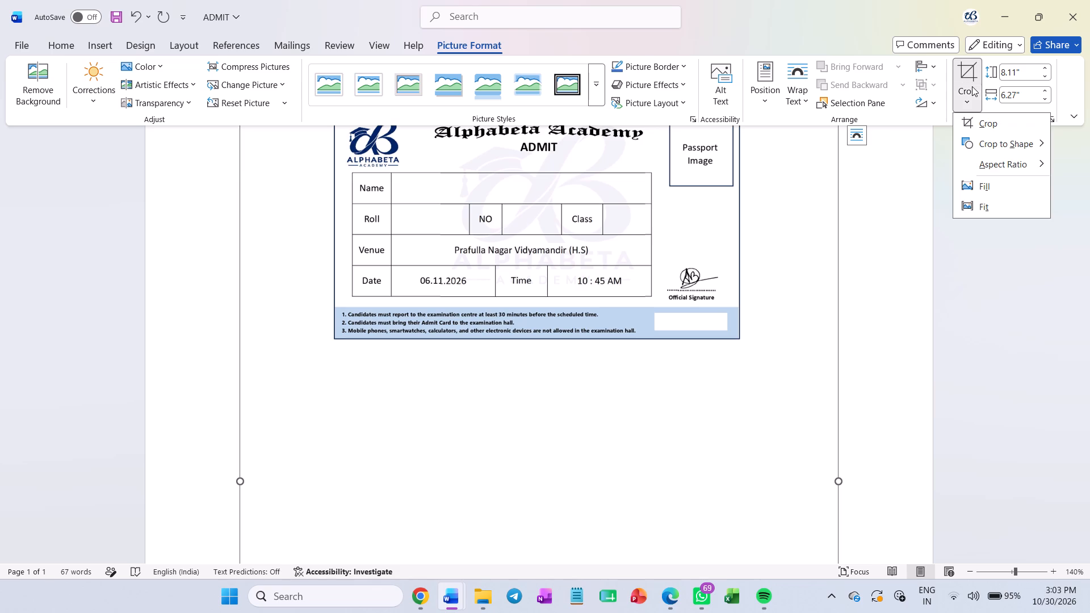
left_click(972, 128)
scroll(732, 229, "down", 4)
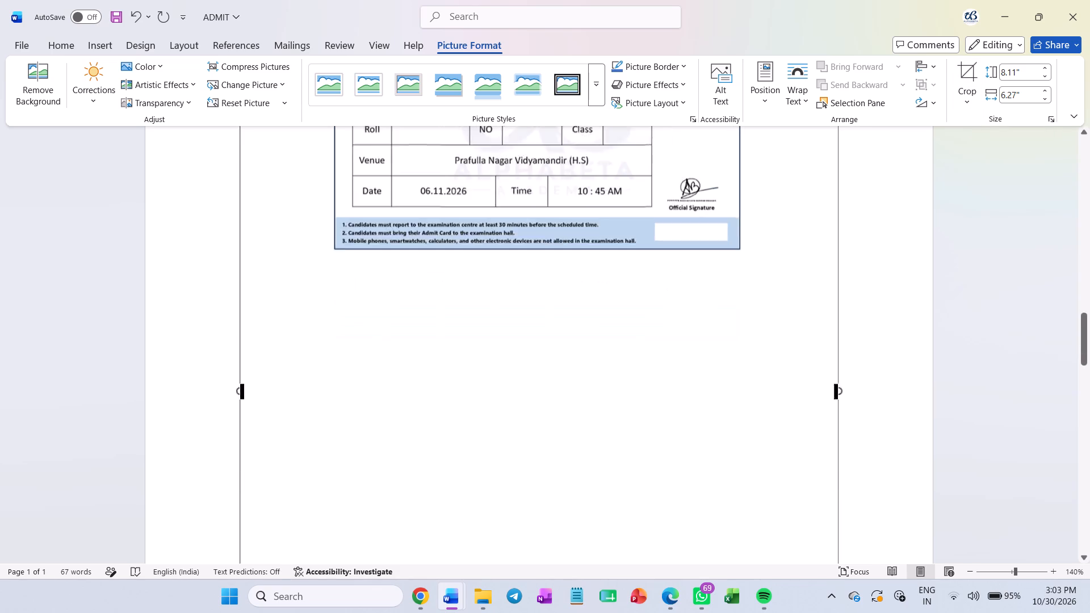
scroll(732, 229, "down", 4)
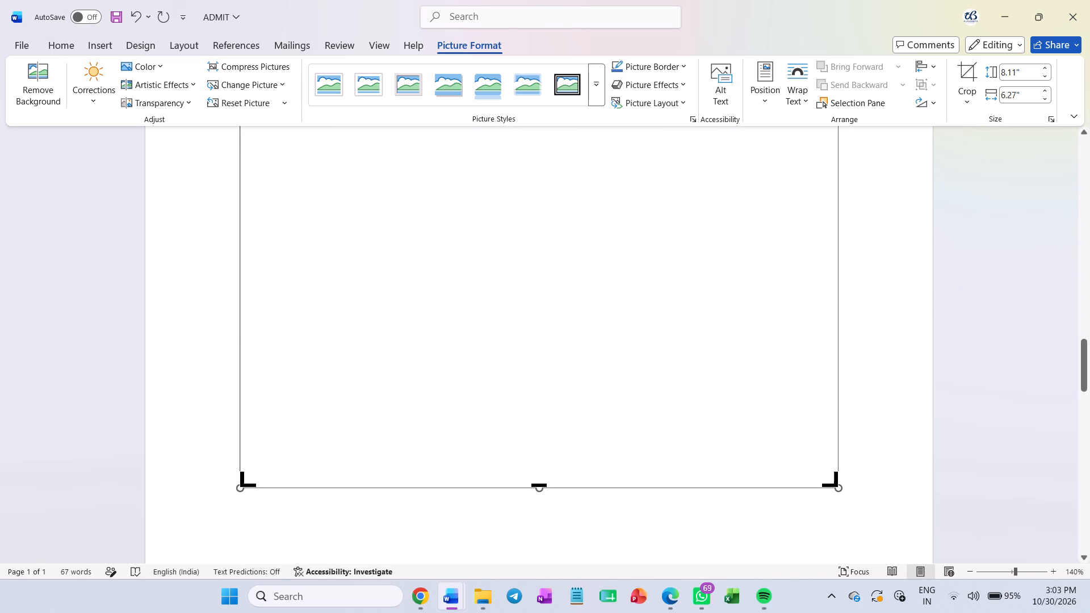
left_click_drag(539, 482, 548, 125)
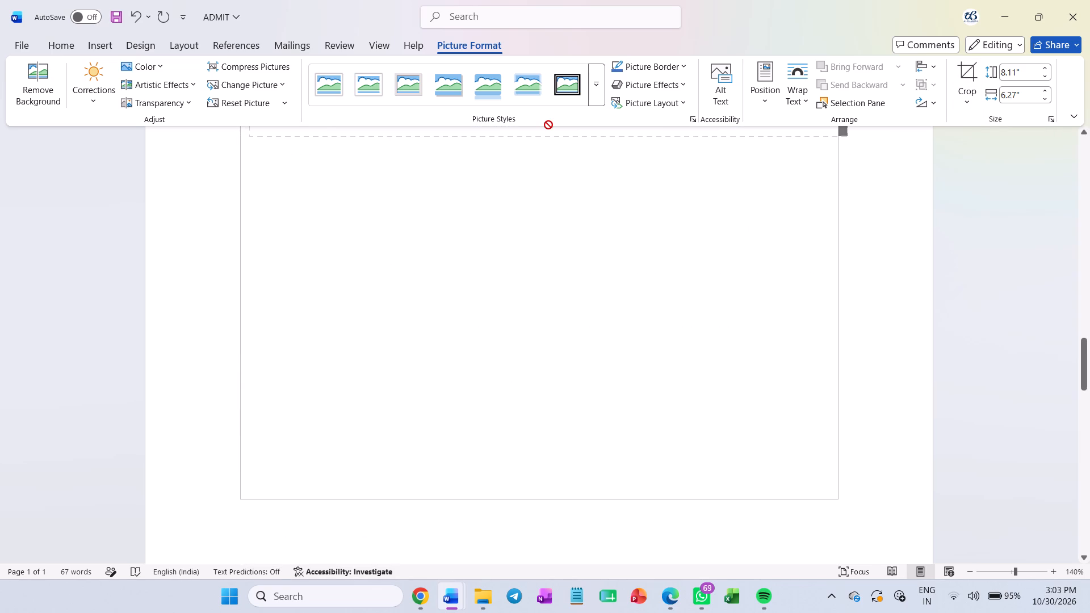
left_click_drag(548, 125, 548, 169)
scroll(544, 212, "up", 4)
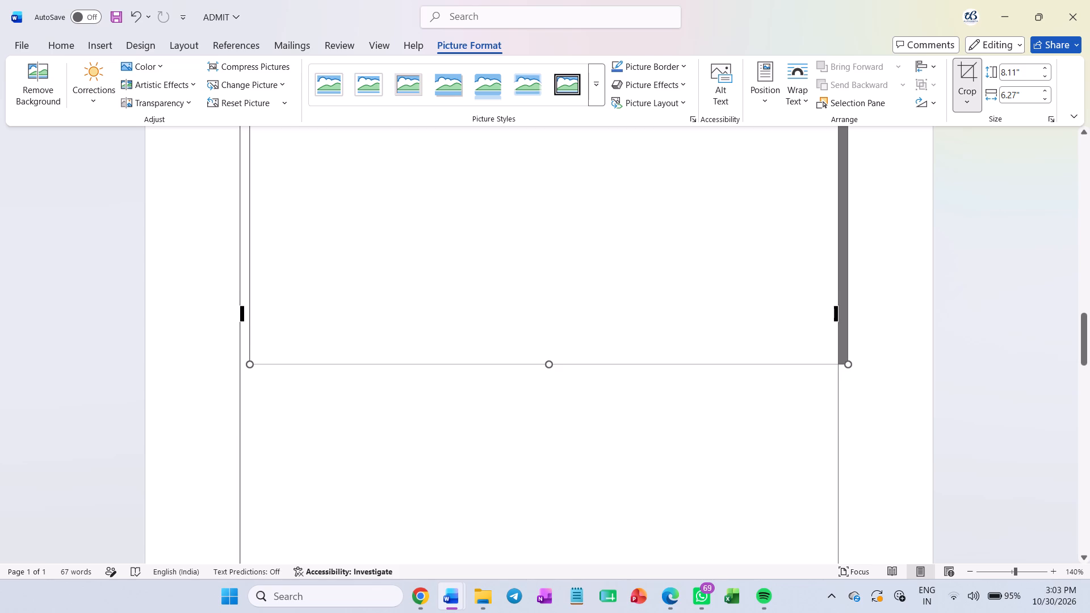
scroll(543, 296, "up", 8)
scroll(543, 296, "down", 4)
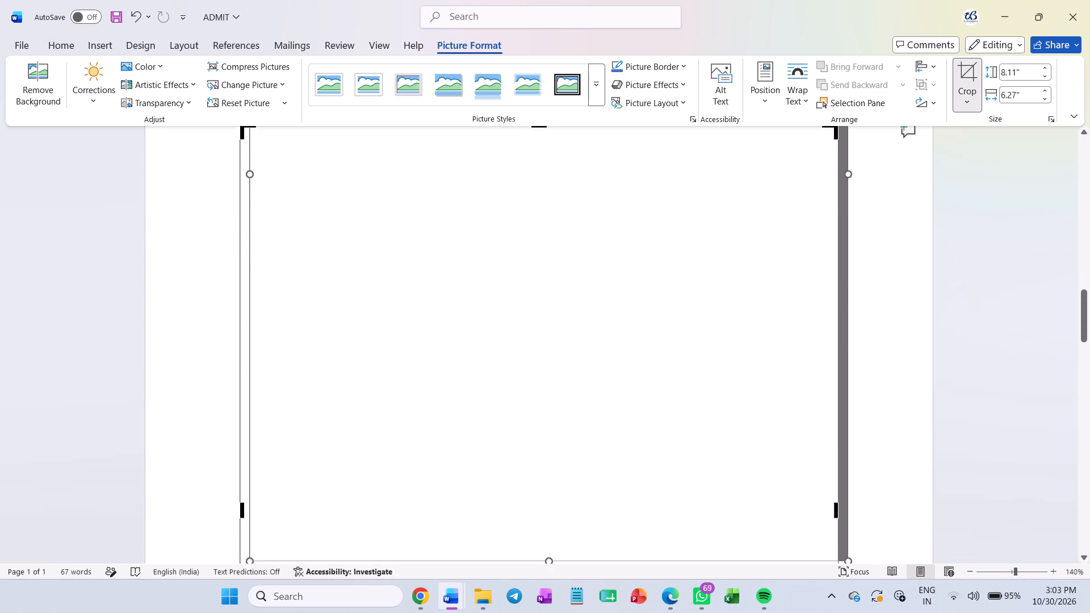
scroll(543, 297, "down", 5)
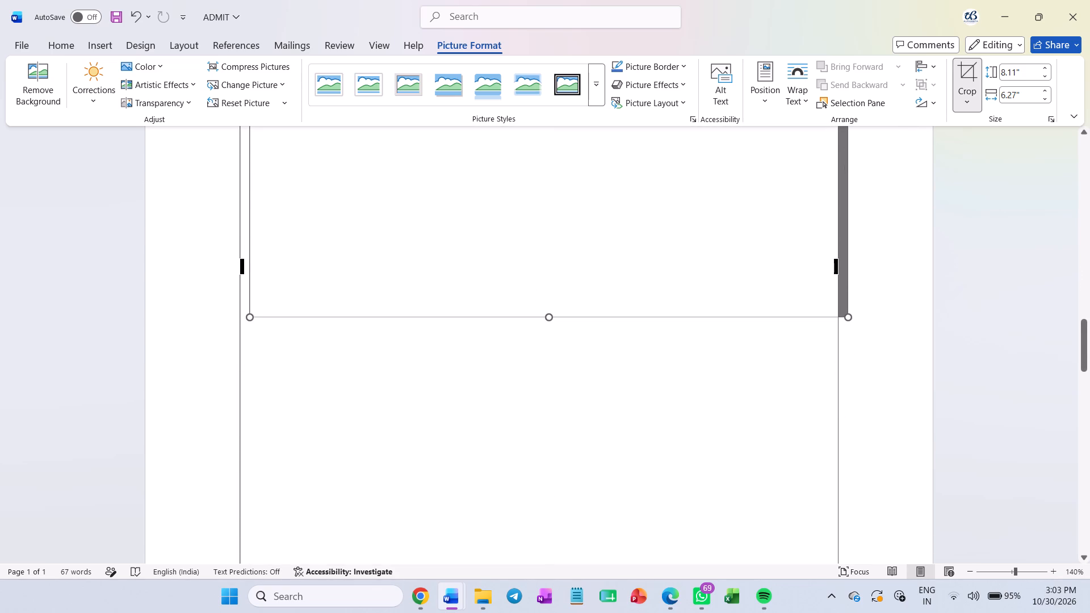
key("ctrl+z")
Crop the blank margins beside the card from both sides of the inserted picture, to about 4.45" wide.
scroll(543, 297, "down", 4)
scroll(543, 297, "up", 10)
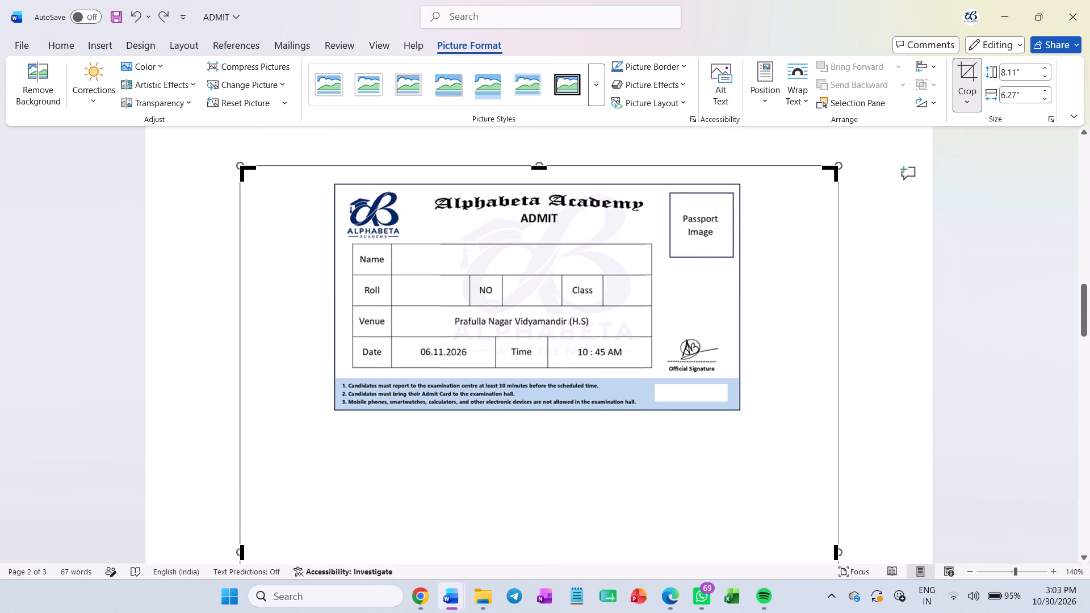
left_click_drag(834, 549, 748, 474)
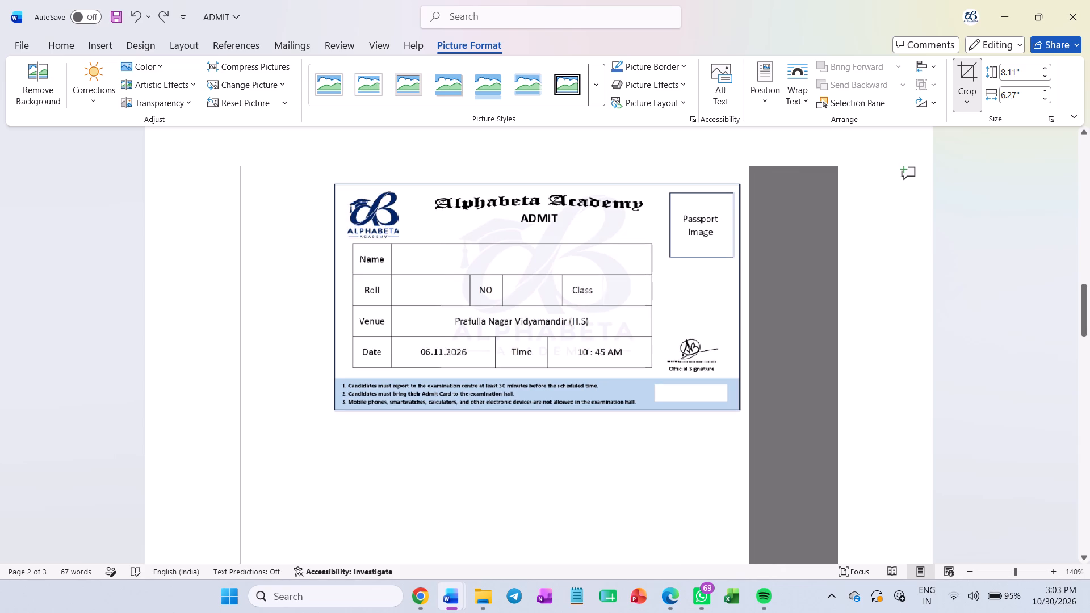
left_click_drag(748, 474, 745, 475)
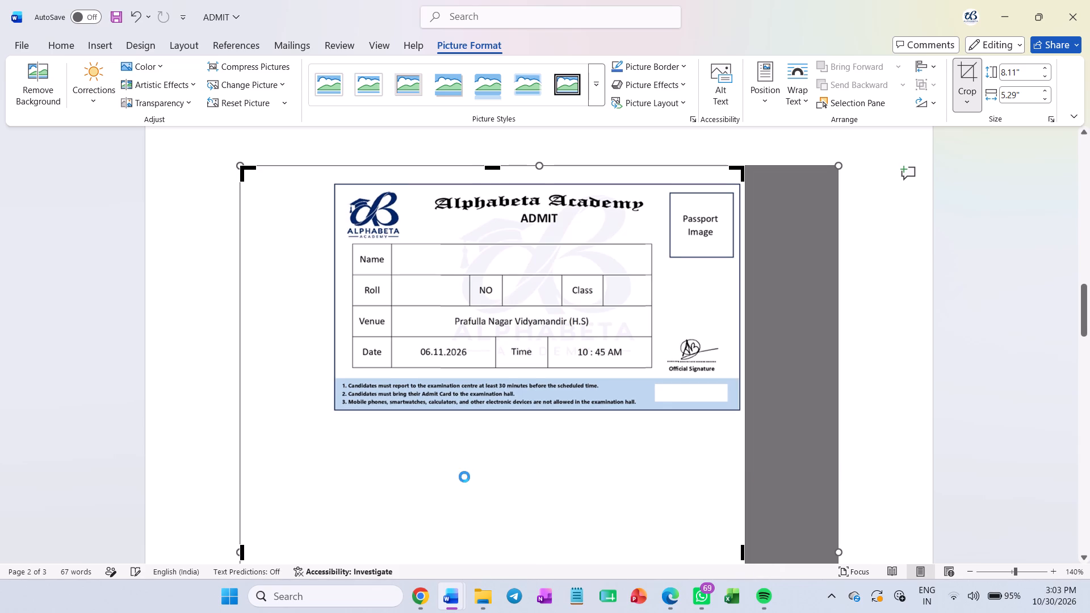
left_click_drag(241, 544, 241, 544)
left_click_drag(241, 544, 318, 526)
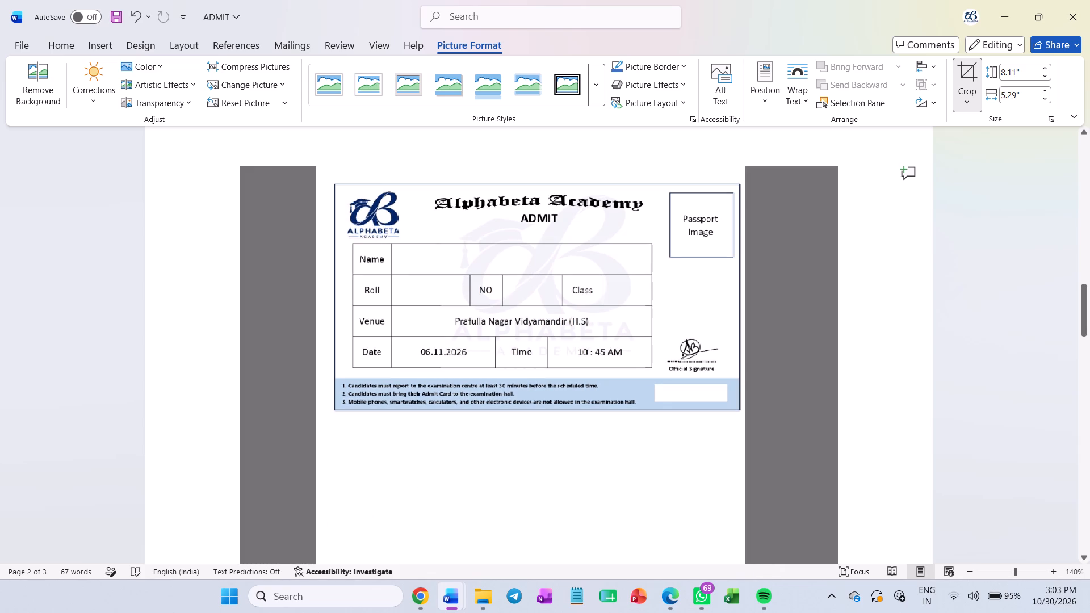
left_click_drag(318, 526, 321, 524)
scroll(363, 471, "down", 4)
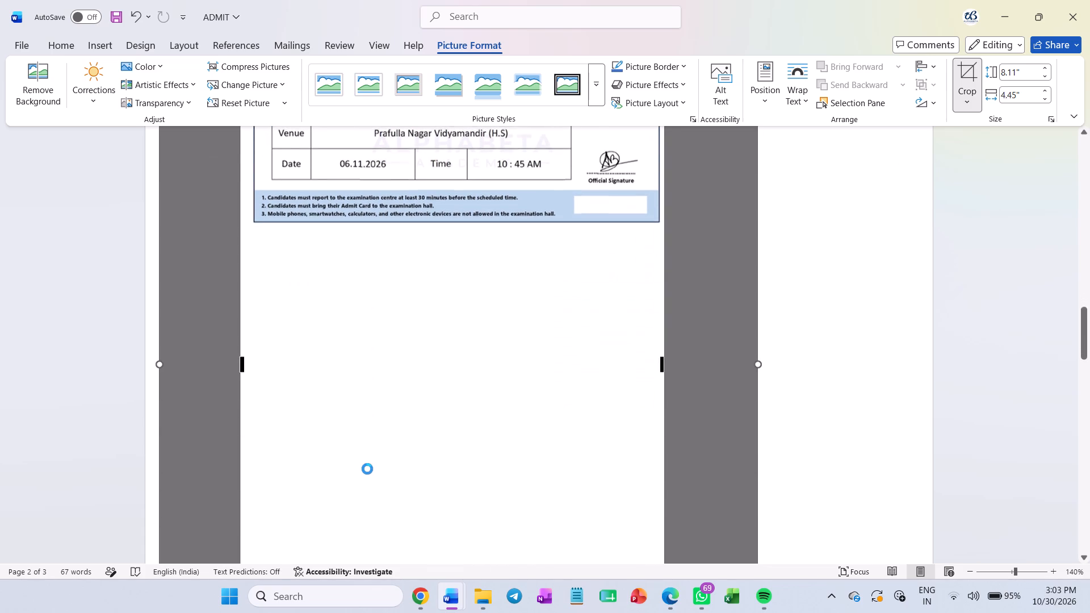
Crop the blank area below the card from the bottom of the inserted picture, to about 2.64" high.
scroll(367, 469, "down", 5)
left_click_drag(455, 509, 459, 506)
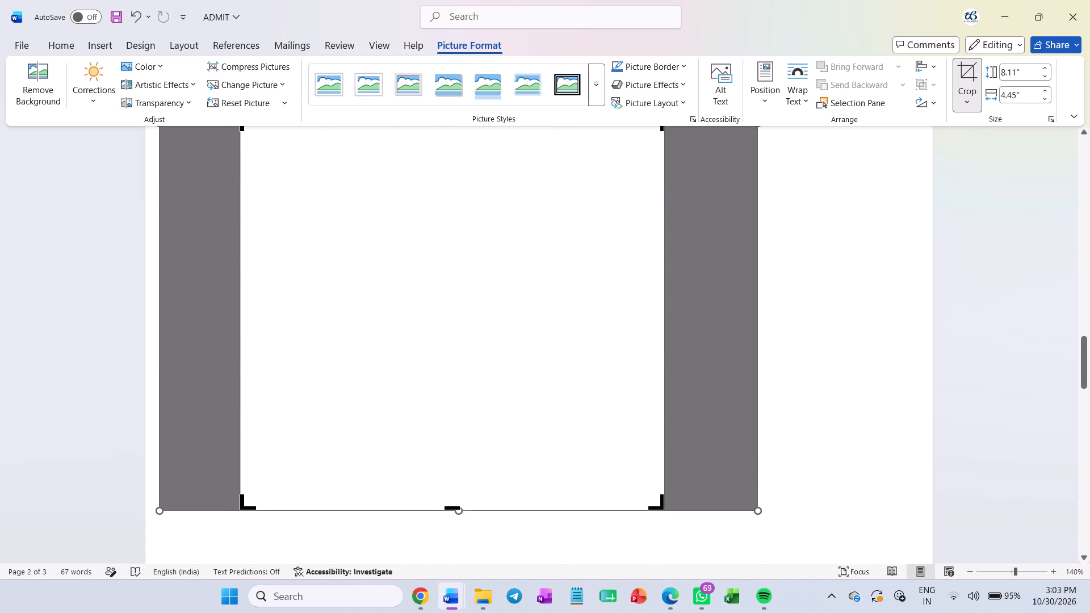
left_click_drag(459, 506, 467, 356)
scroll(466, 358, "up", 4)
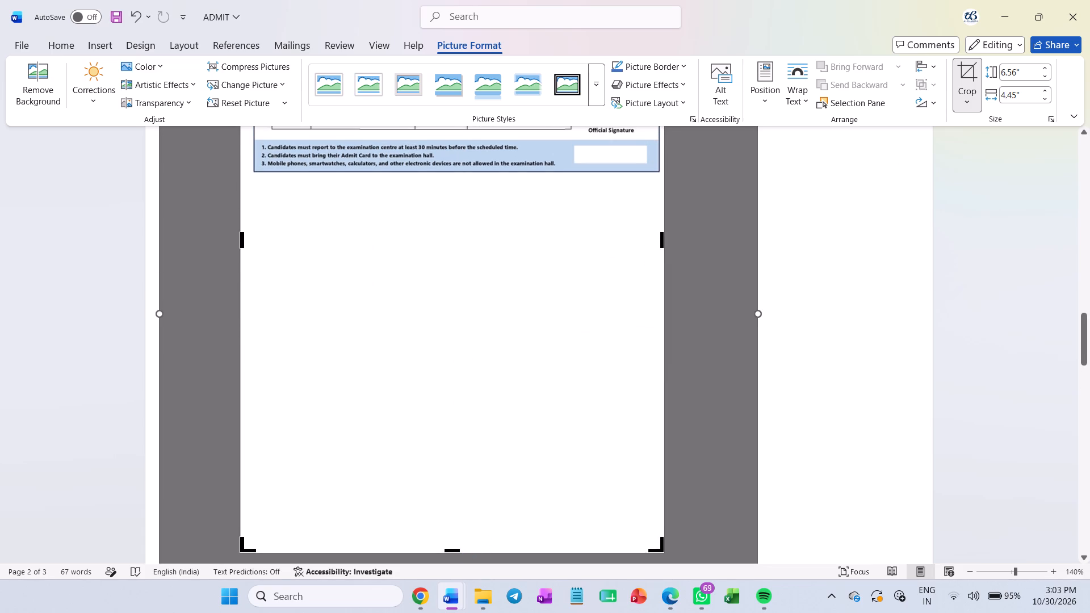
left_click_drag(457, 549, 475, 260)
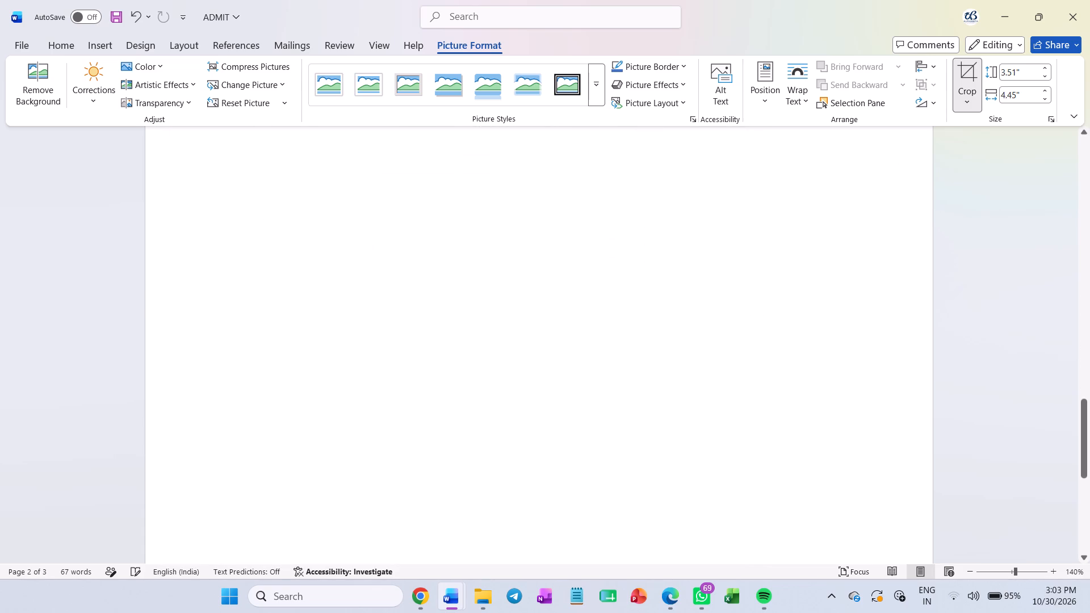
scroll(475, 356, "up", 15)
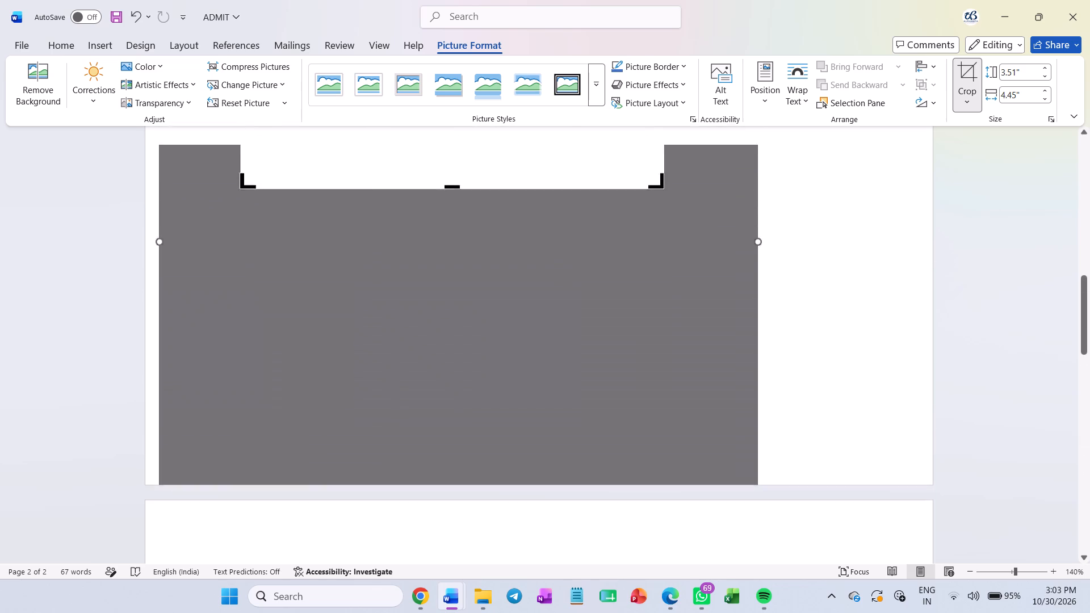
scroll(475, 356, "up", 5)
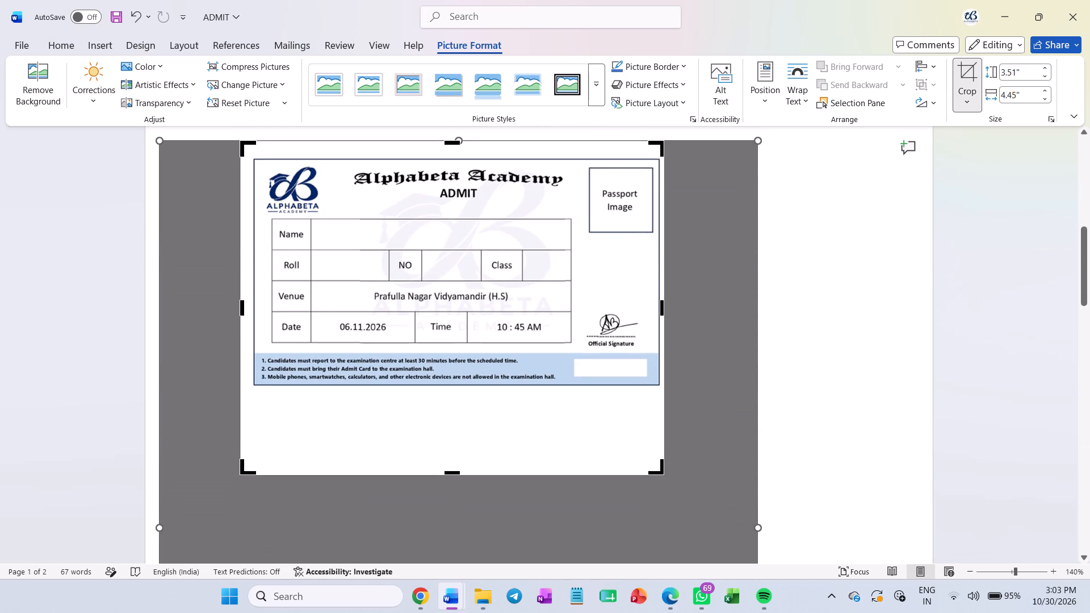
left_click_drag(451, 473, 453, 408)
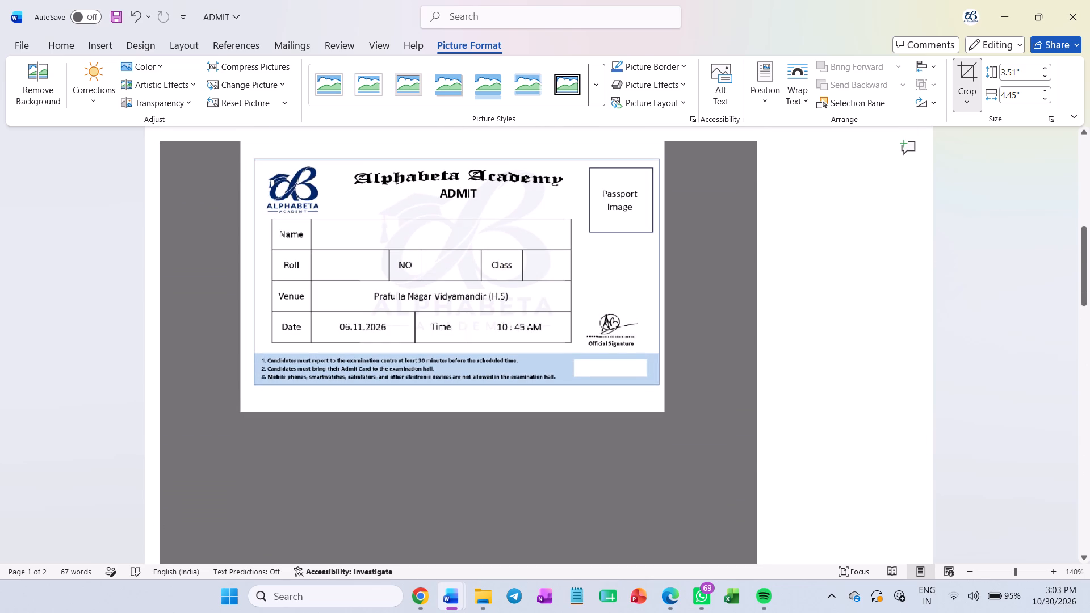
left_click_drag(453, 408, 453, 392)
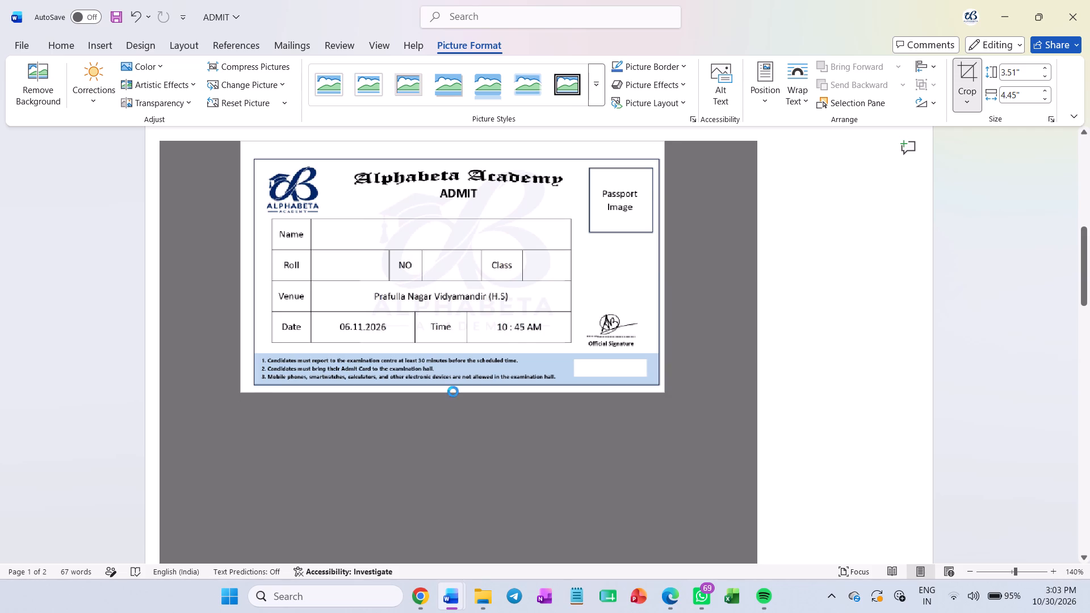
scroll(633, 394, "up", 3)
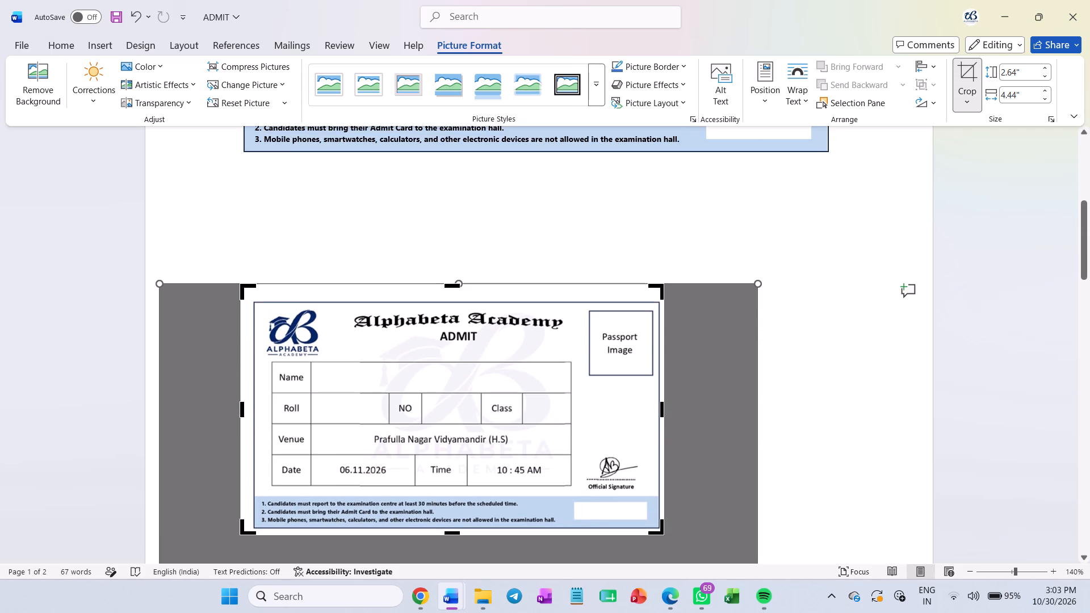
left_click(685, 238)
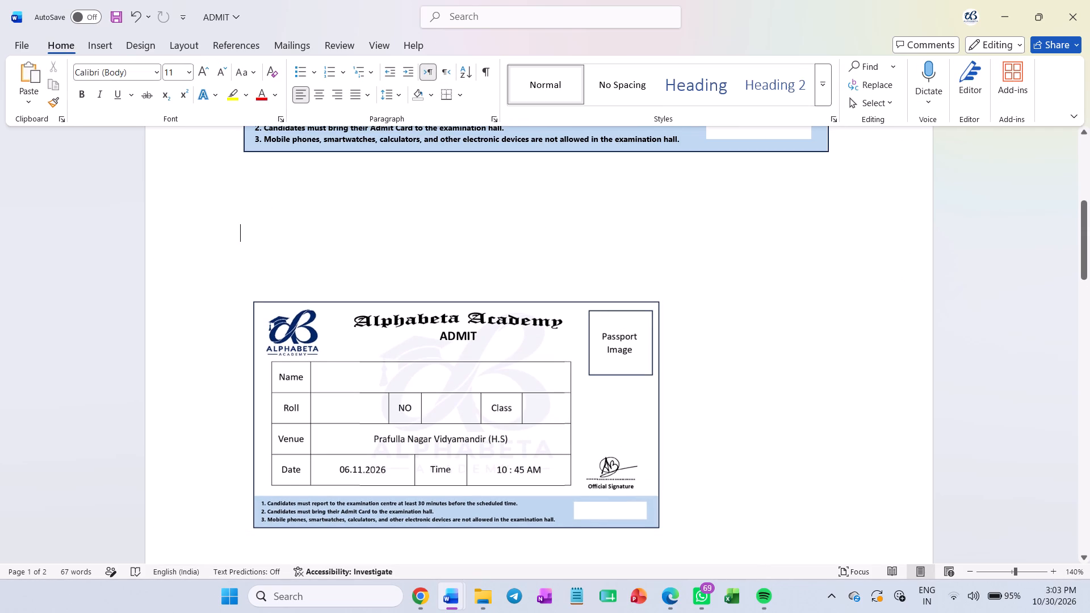
left_click(329, 431)
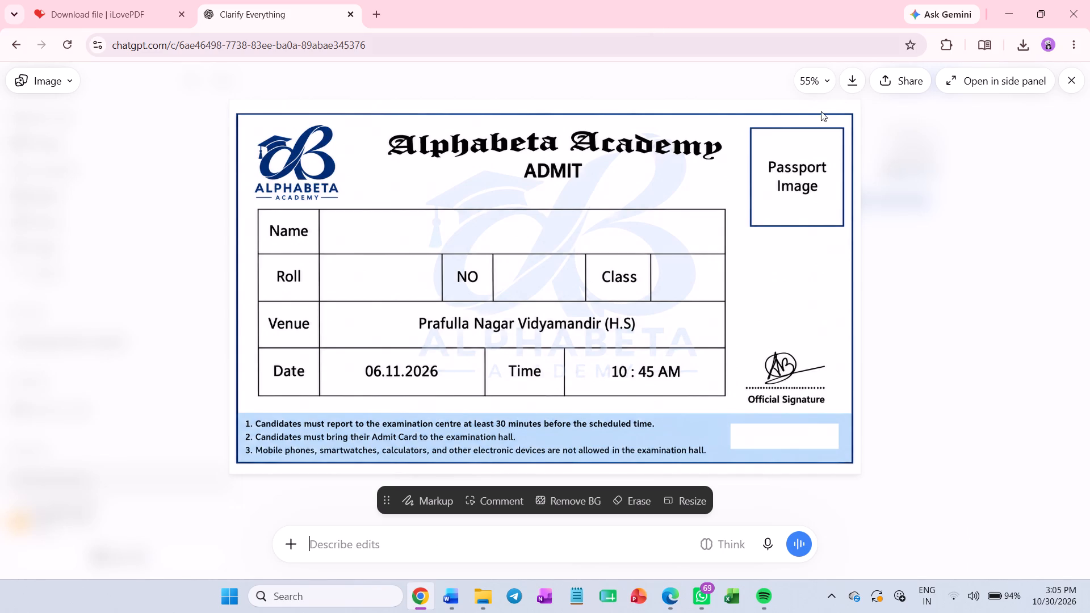
left_click(846, 86)
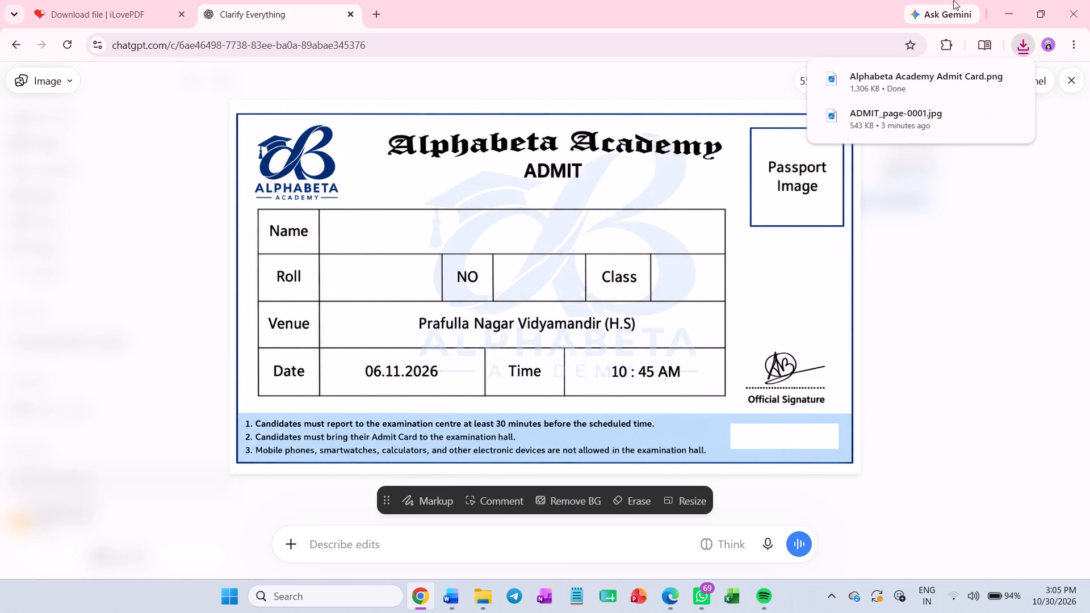
Switch back to the ADMIT document in Word and delete the cropped card picture below the original card.
left_click(1007, 4)
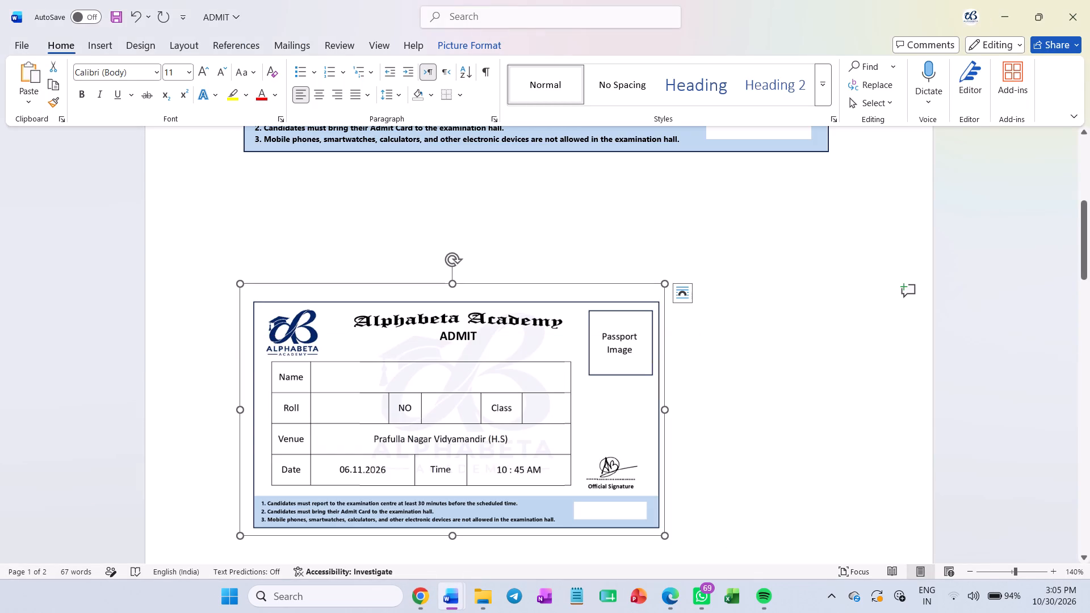
key("BackSpace")
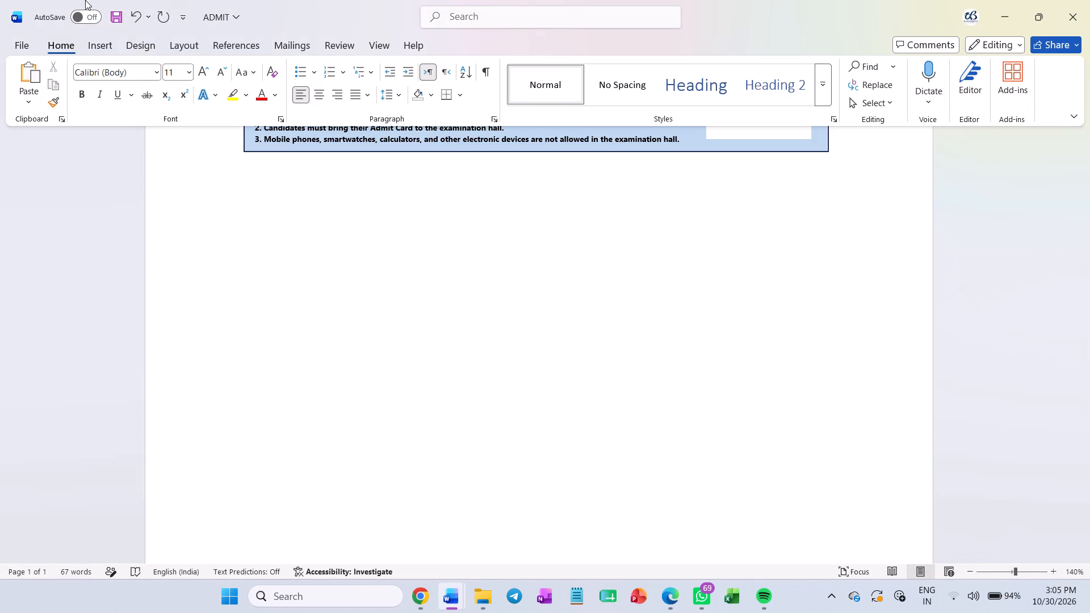
Insert the downloaded picture "Alphabeta Academy Admit Card" from the Downloads folder below the original card.
left_click(93, 39)
left_click(169, 100)
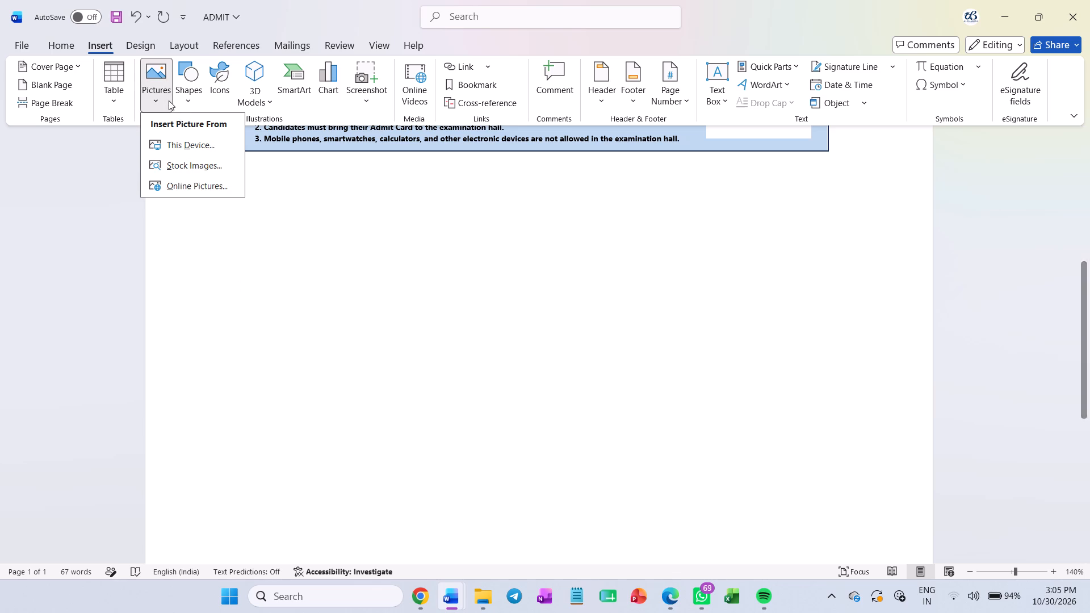
left_click(166, 154)
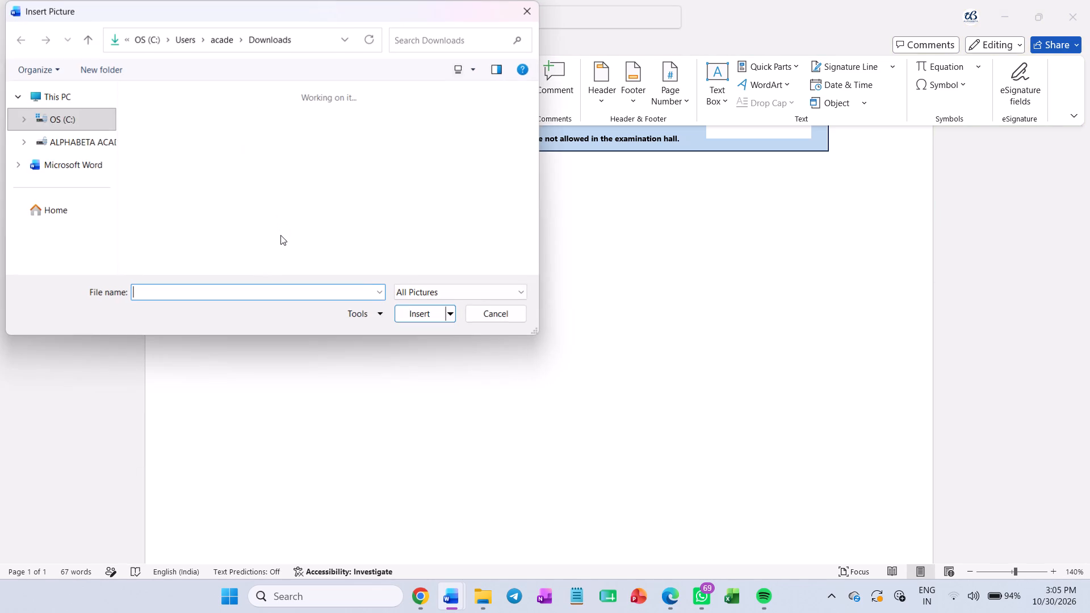
left_click(178, 142)
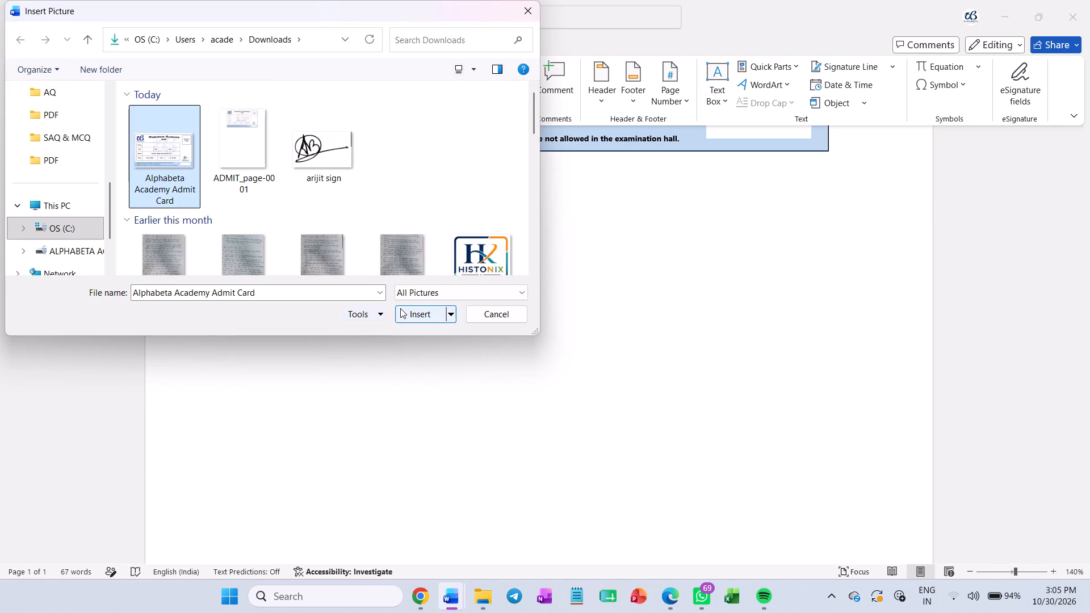
left_click(400, 308)
scroll(458, 309, "down", 3)
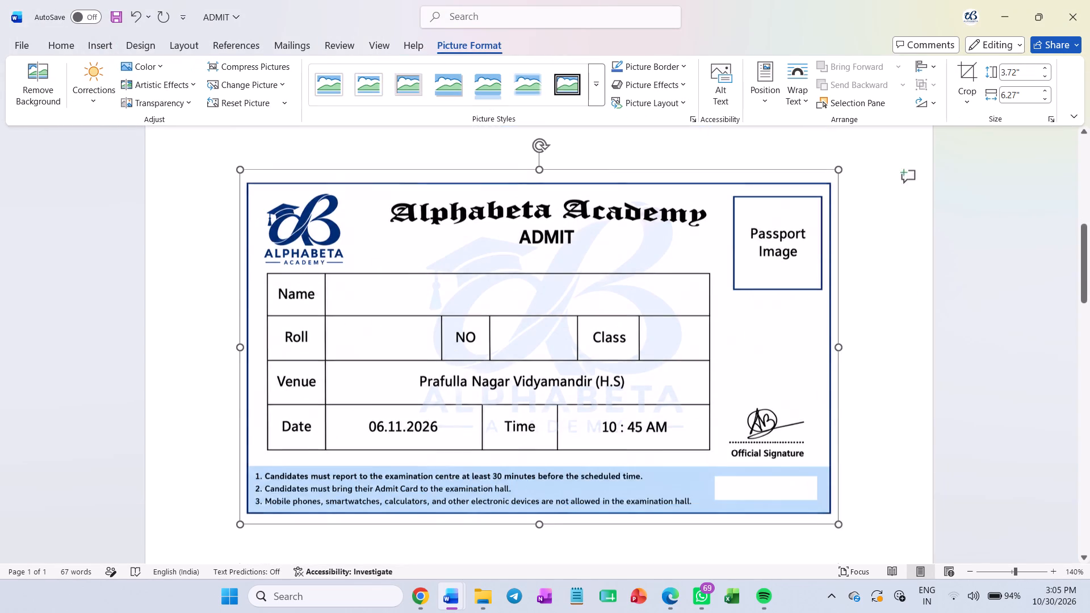
Set the inserted card picture's text wrapping to In Front of Text.
left_click(853, 157)
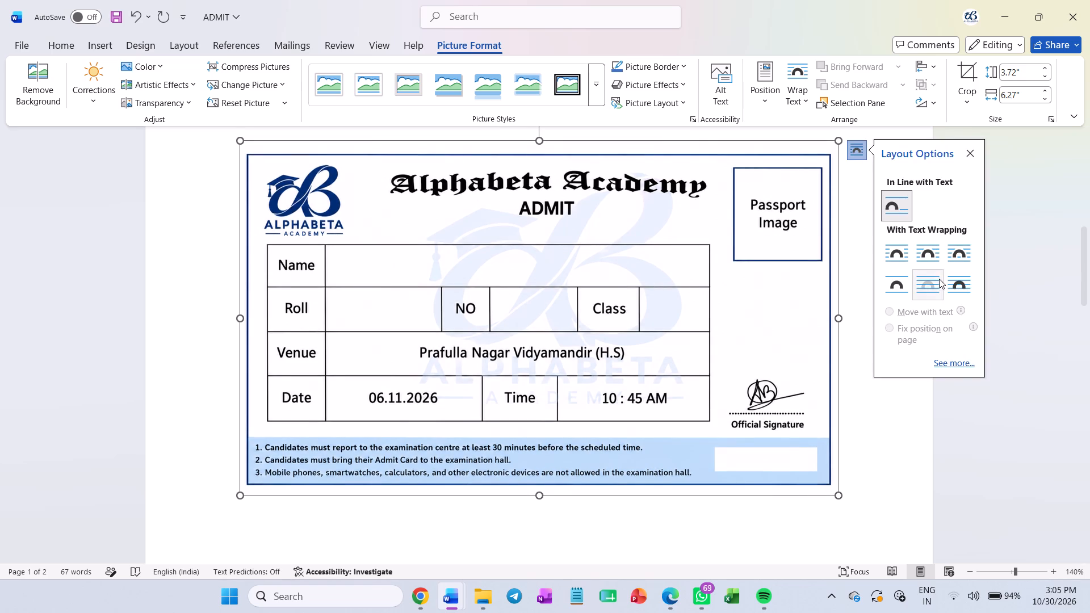
left_click(934, 279)
left_click(957, 282)
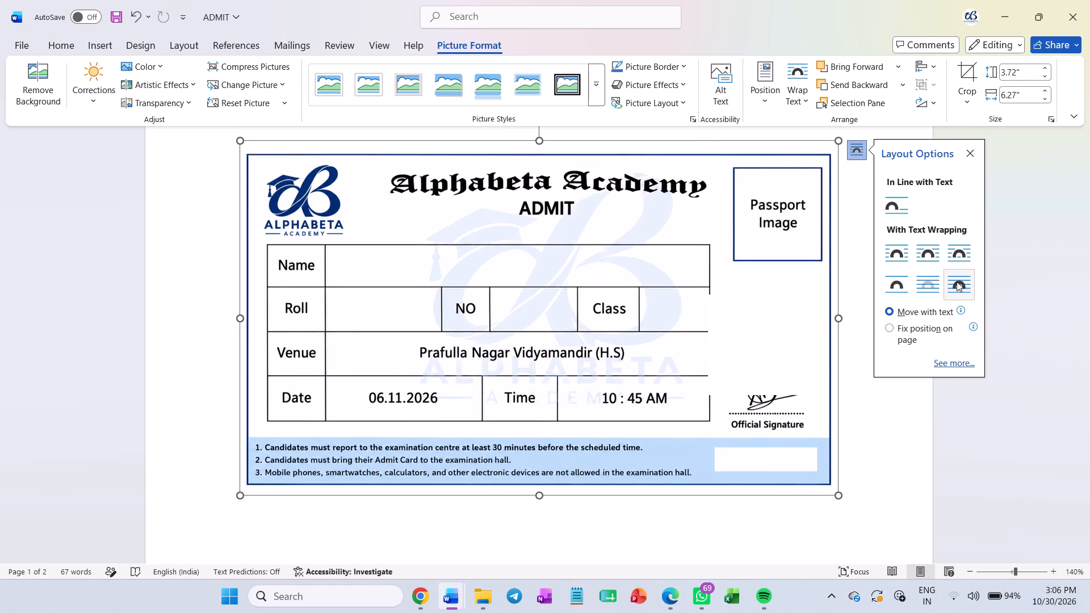
Shrink the picture to about 5.48" × 3.25" and move it over the original card, near that card's top-left corner.
scroll(917, 455, "down", 2)
scroll(917, 455, "up", 2)
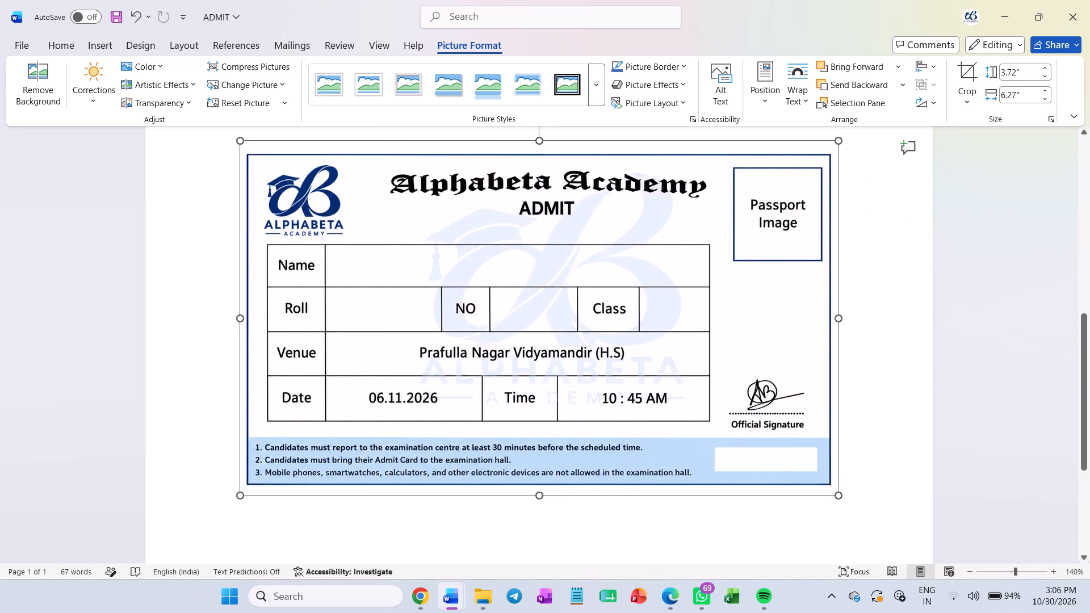
left_click_drag(838, 498, 763, 427)
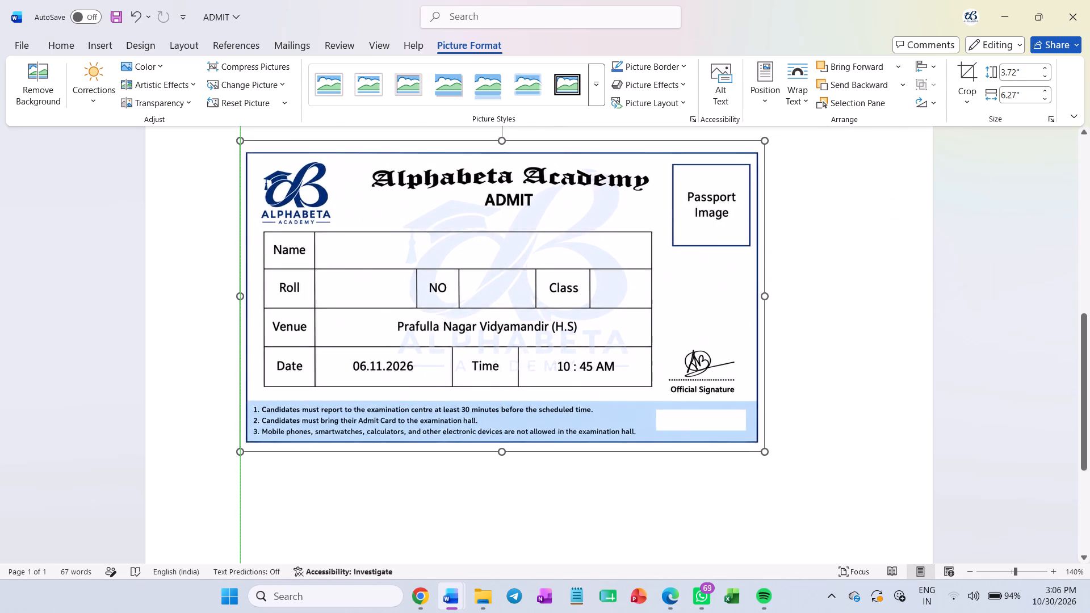
scroll(763, 427, "up", 7)
left_click_drag(595, 522, 667, 326)
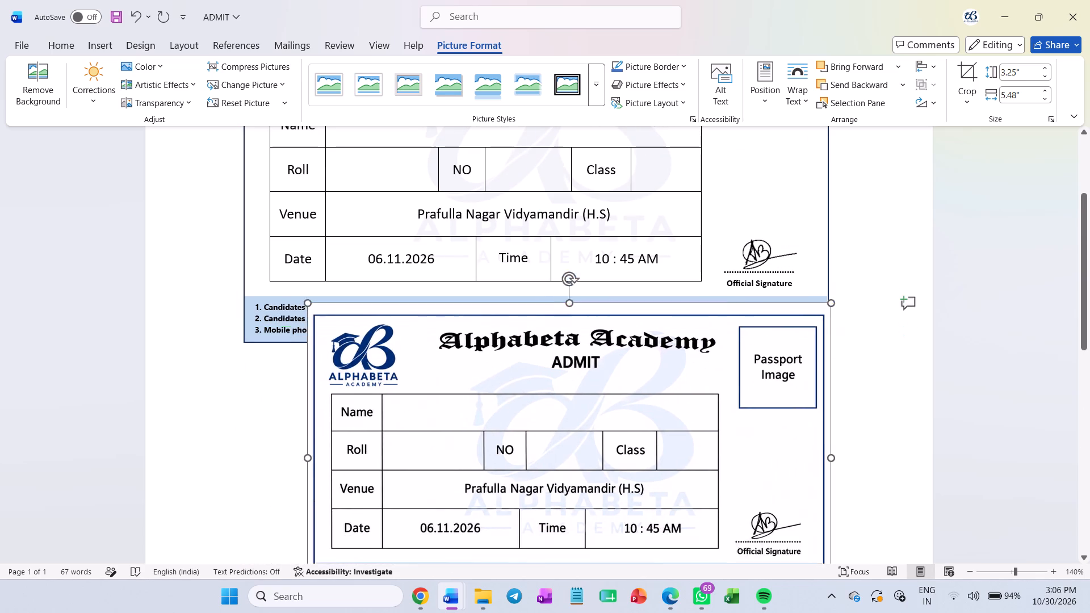
left_click_drag(667, 326, 649, 226)
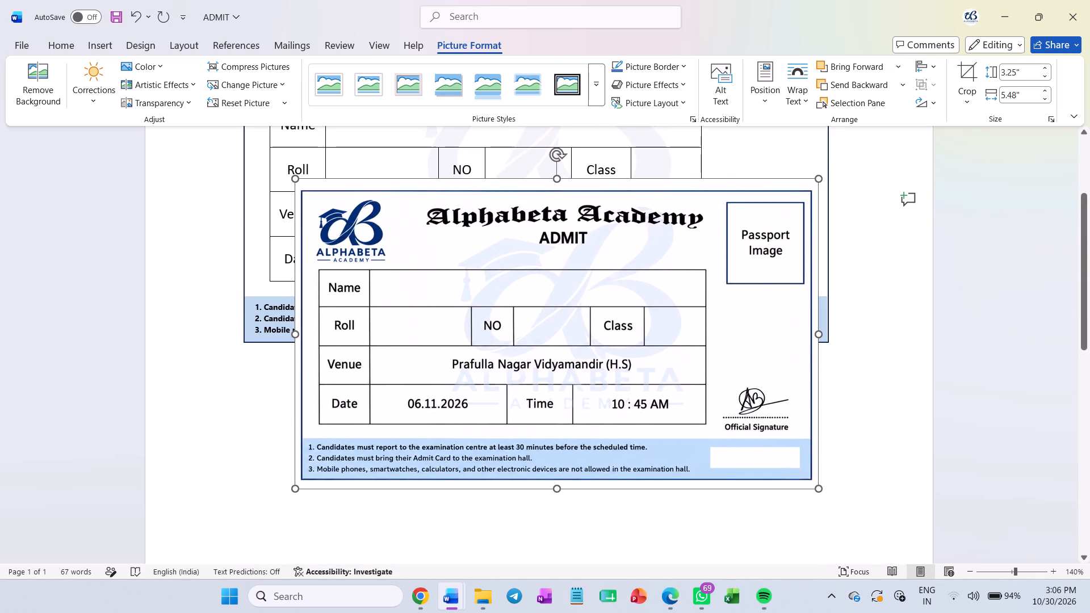
scroll(630, 255, "up", 5)
left_click_drag(592, 385, 586, 364)
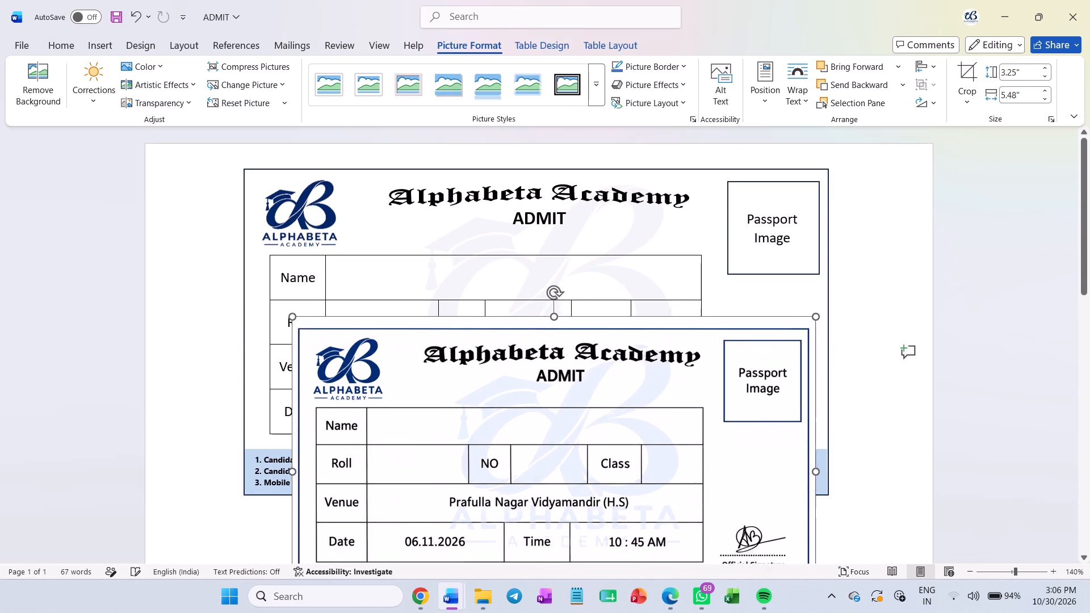
left_click_drag(586, 364, 530, 234)
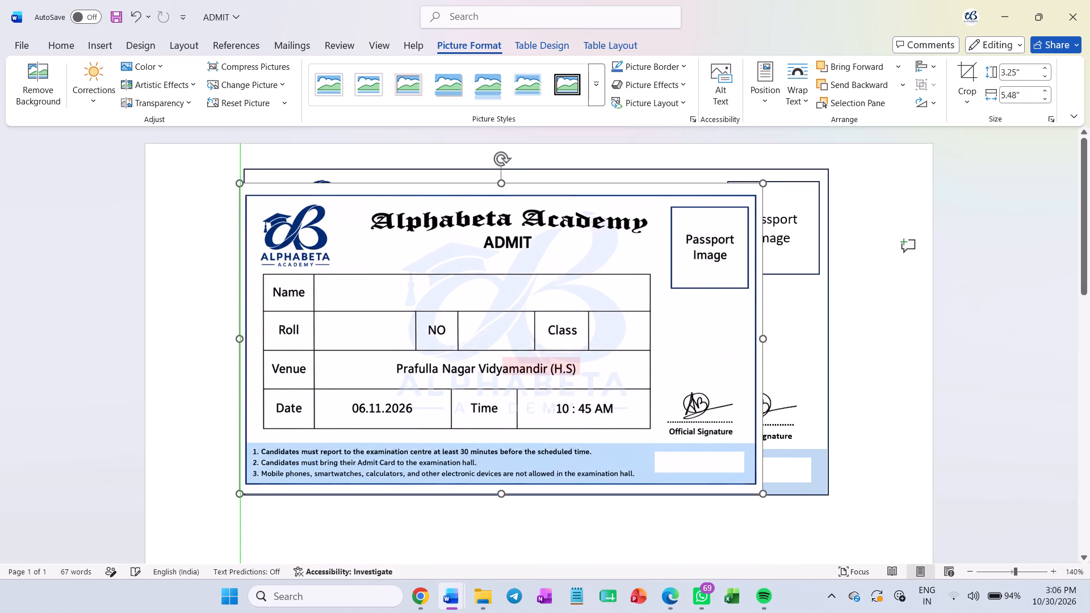
left_click_drag(530, 234, 529, 224)
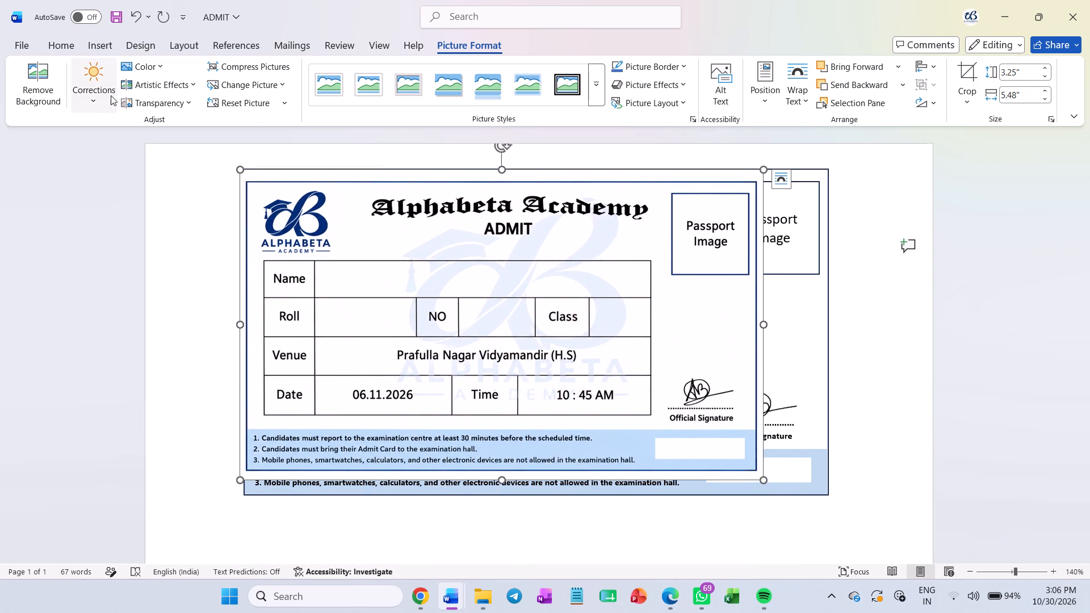
Apply a transparency preset to the card picture so the original card shows through it.
left_click(131, 101)
left_click(243, 138)
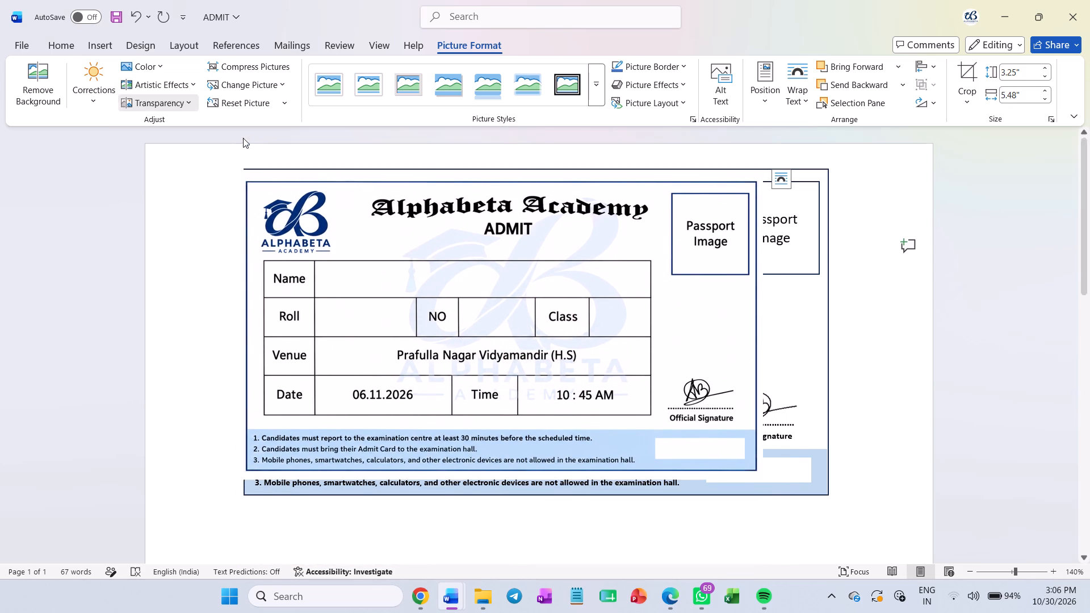
Shift the transparent picture so its blue border's top-left corner lines up with the original card's corner.
left_click_drag(345, 229, 347, 213)
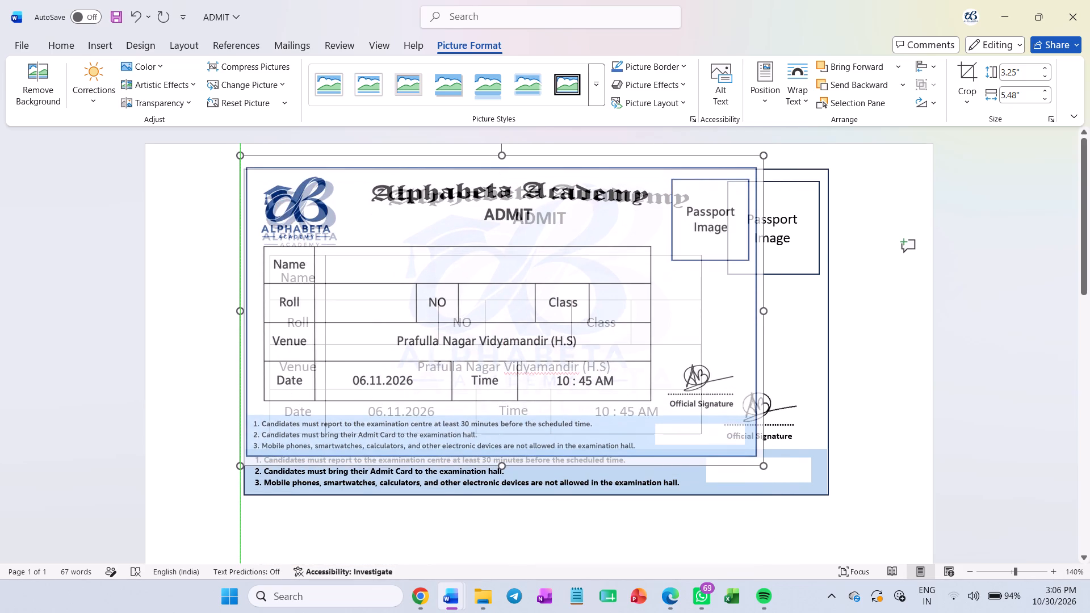
left_click_drag(347, 213, 345, 217)
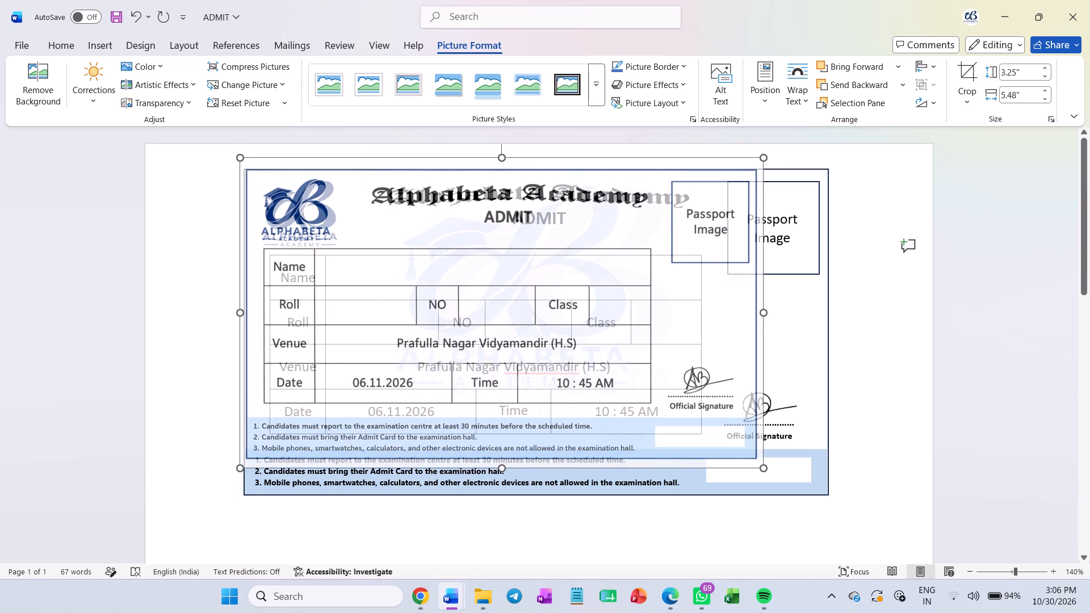
key("Left")
key("Left")
key("Left")
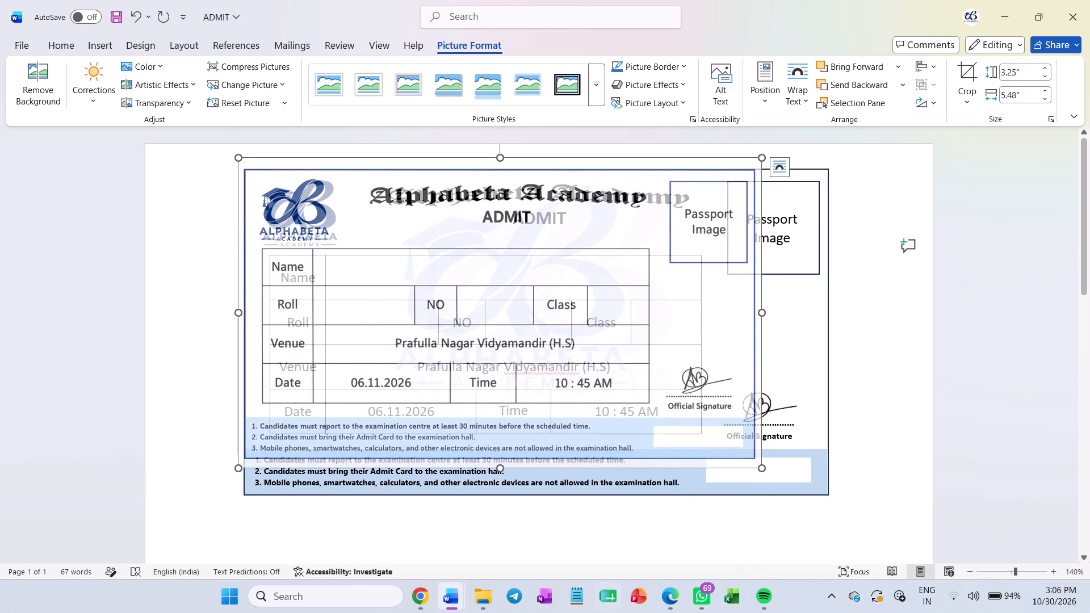
Enlarge the transparent picture to about 6.25" × 3.65" and nudge it so its border matches the original card's outline.
left_click_drag(761, 465, 807, 485)
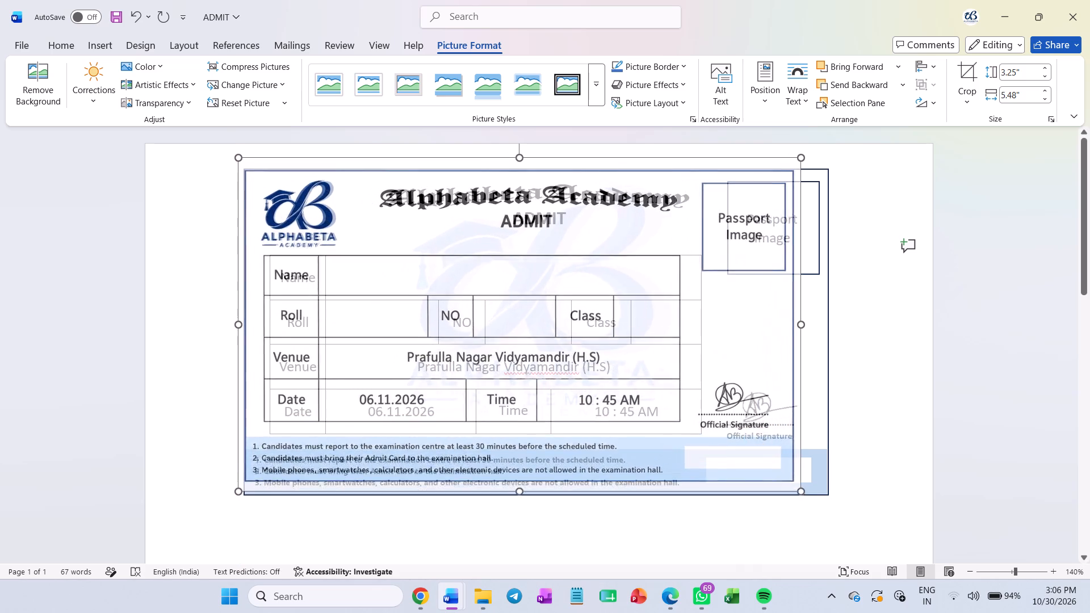
left_click_drag(807, 485, 825, 488)
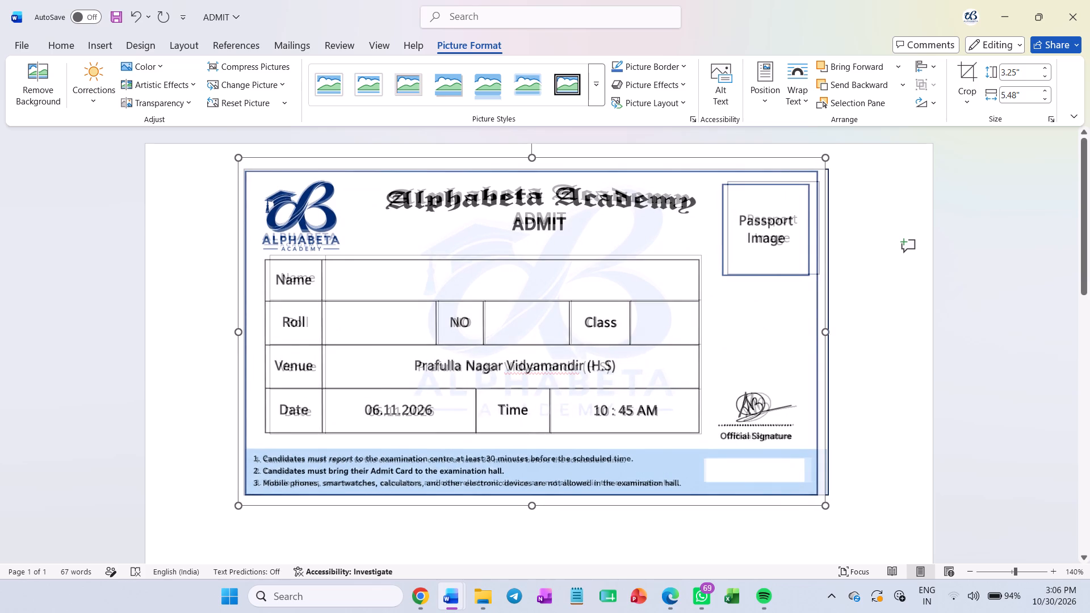
left_click_drag(825, 331, 832, 331)
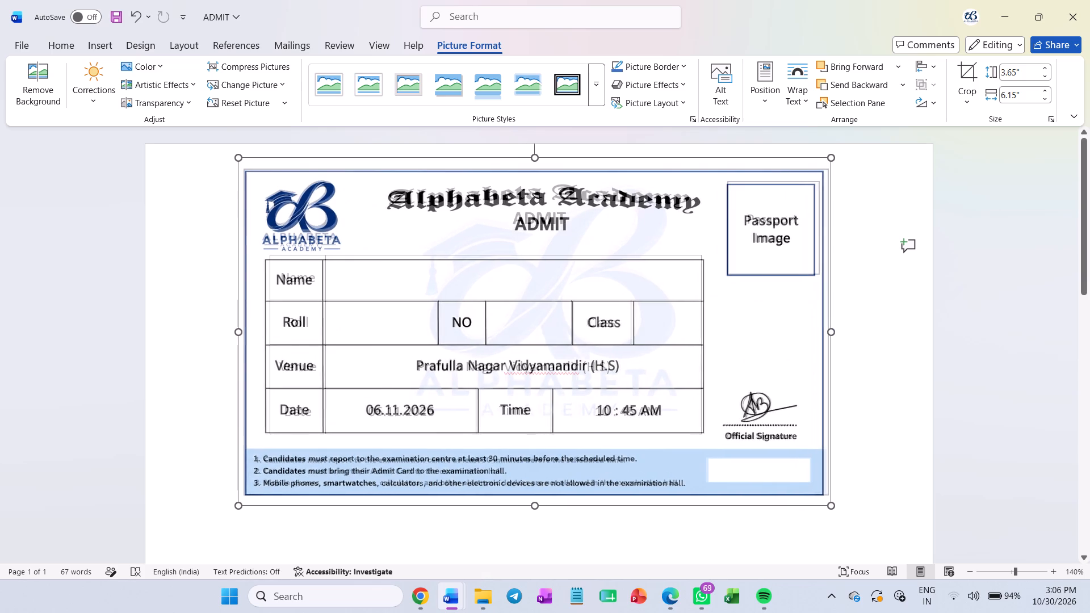
left_click_drag(832, 331, 835, 331)
key("Left")
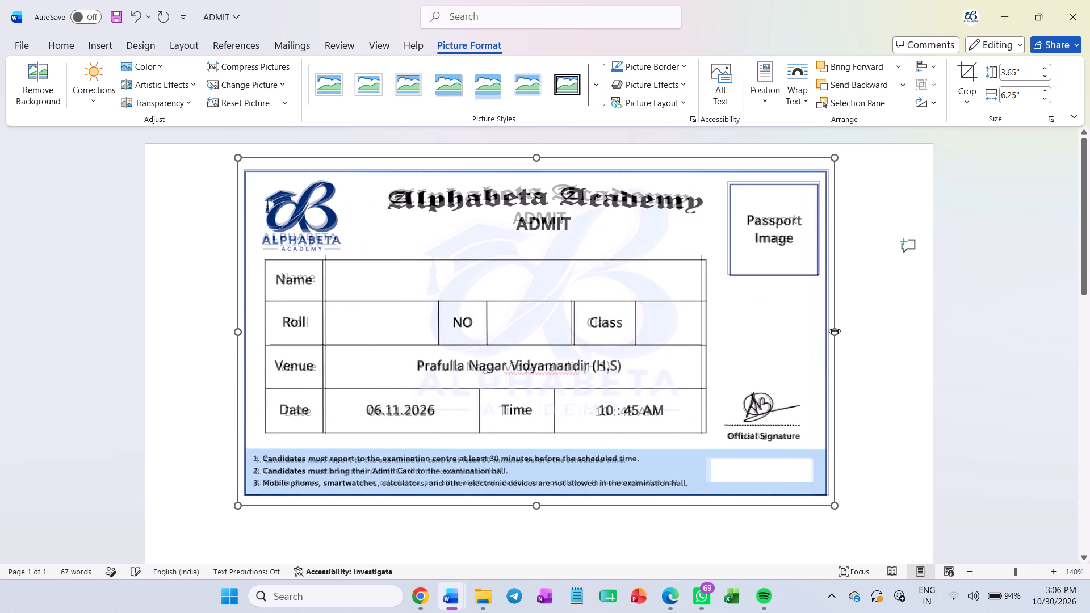
key("Up")
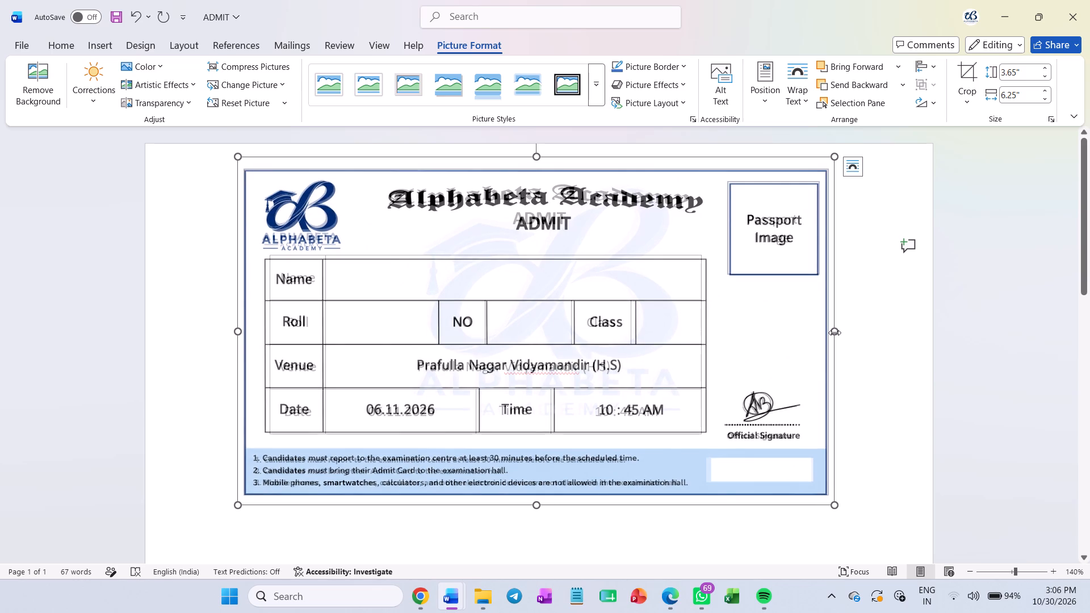
key("Up")
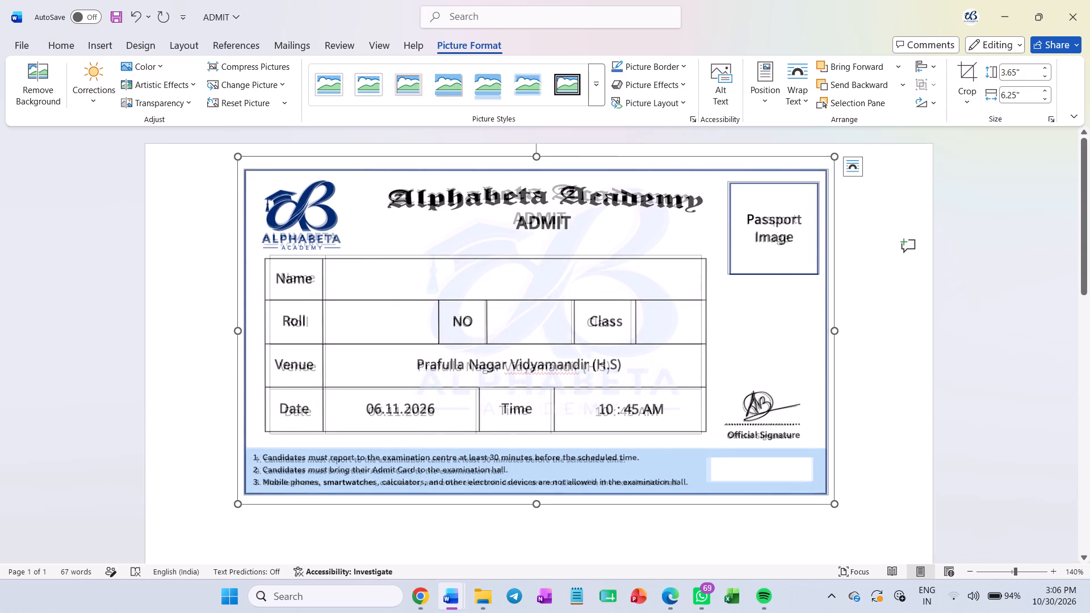
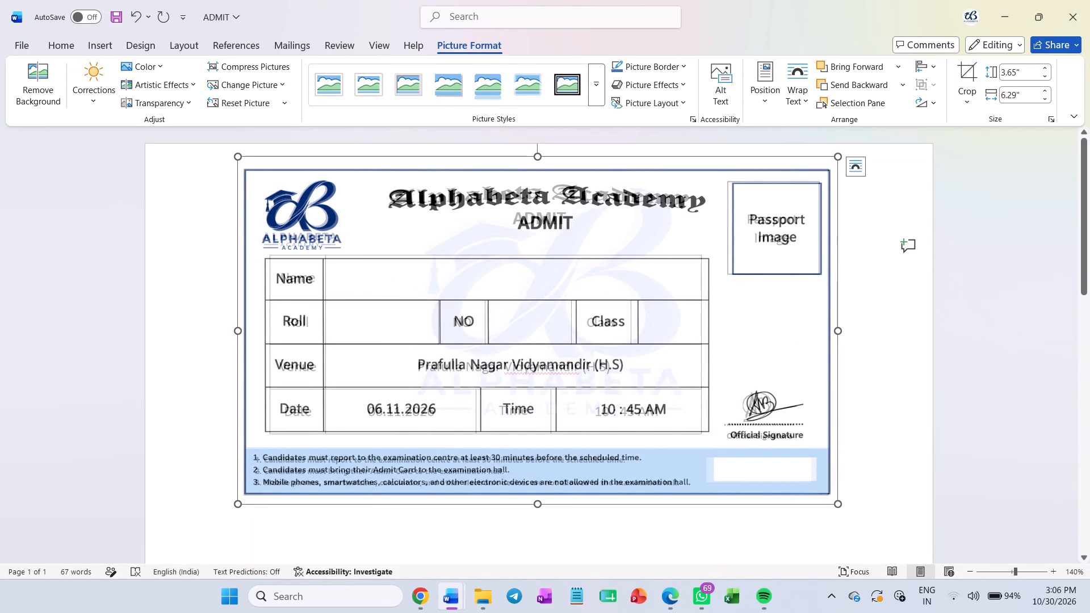
Move the transparent card picture off the original card into the blank area of the page below it.
left_click_drag(703, 313, 701, 459)
scroll(701, 459, "down", 3)
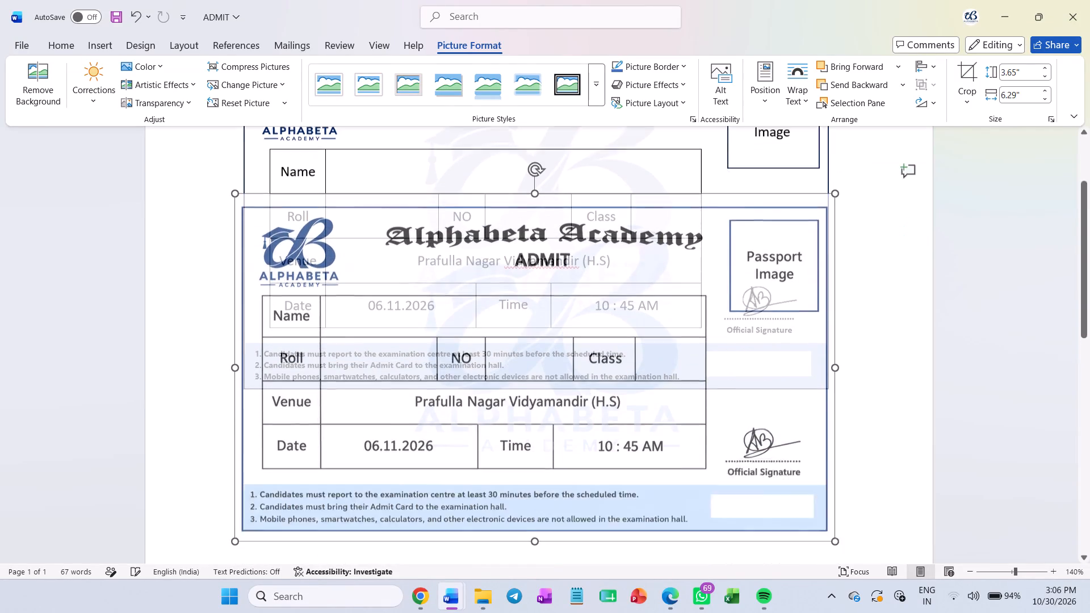
scroll(701, 457, "down", 6)
key("Down")
key("Down")
key("Down")
key("Down")
key("Down")
key("Down")
key("Down")
key("Down")
key("Down")
key("Down")
key("Down")
key("Down")
key("Down")
key("Down")
key("Down")
key("Down")
key("Down")
key("Down")
key("Down")
key("Down")
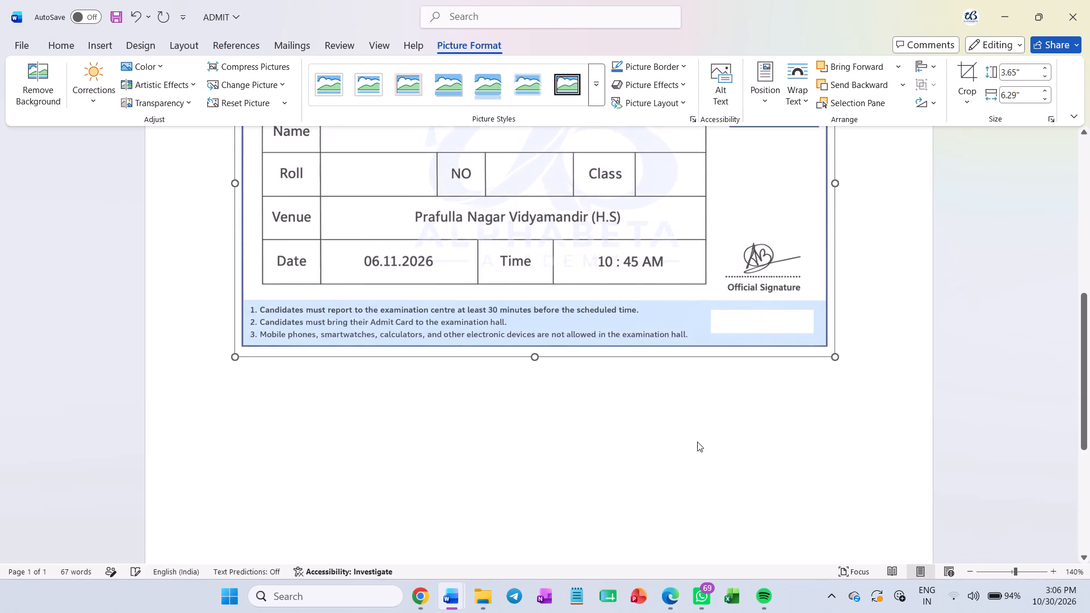
Nudge the card picture up until only a narrow gap separates it from the bottom of the original card.
scroll(694, 442, "down", 1)
scroll(694, 442, "up", 3)
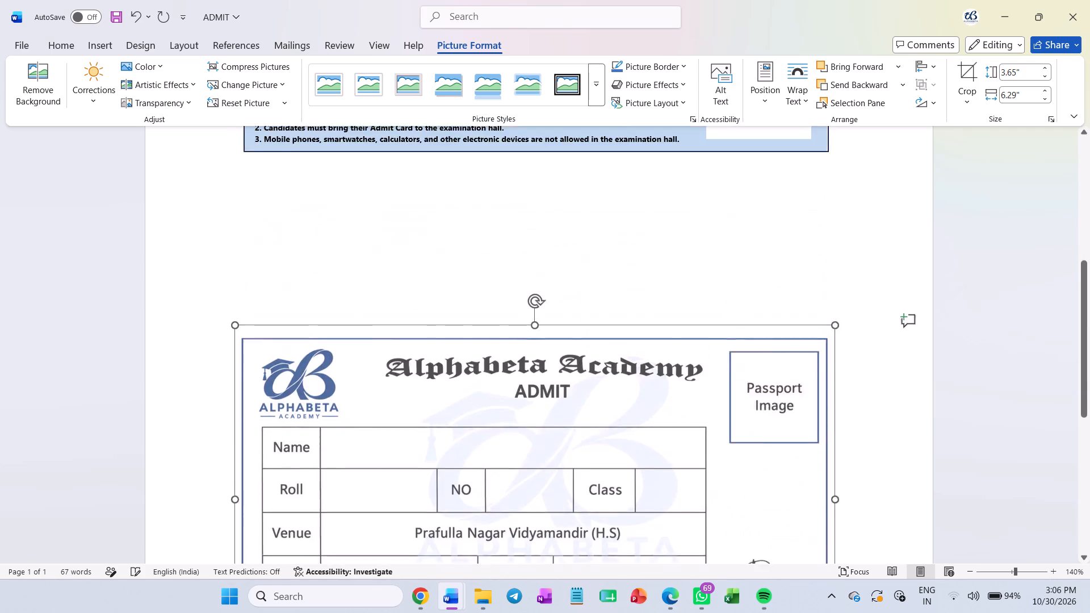
scroll(694, 442, "up", 2)
key("Up")
key("Up")
key("Up")
key("Up")
key("Up")
key("Up")
key("Up")
key("Up")
key("Up")
key("Up")
key("Up")
key("Up")
key("Up")
key("Up")
key("Up")
key("Up")
key("Up")
key("Up")
key("Up")
key("Up")
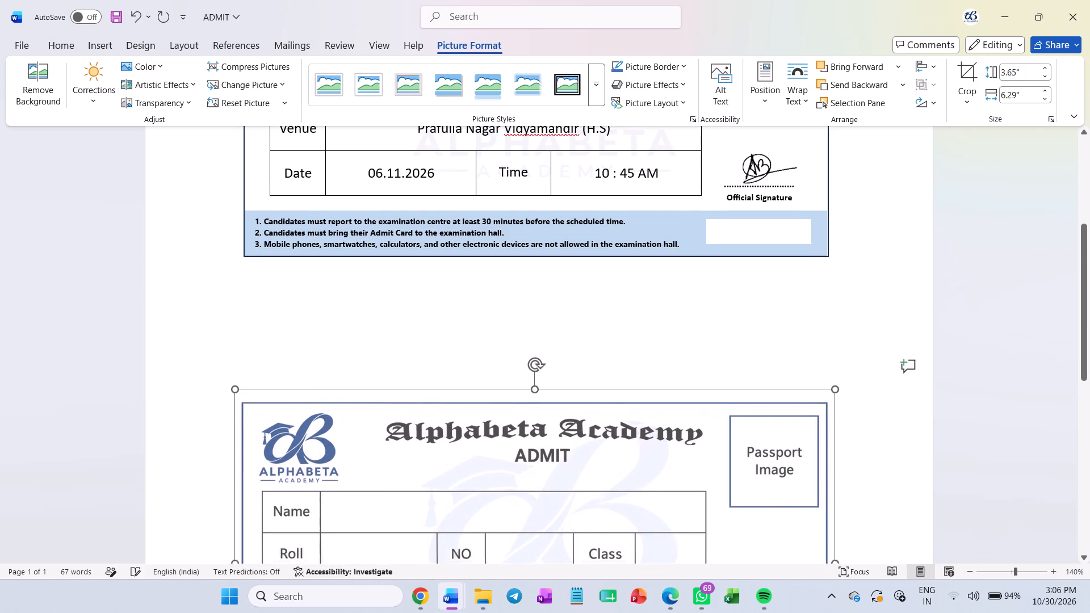
key("Up")
key("Up")
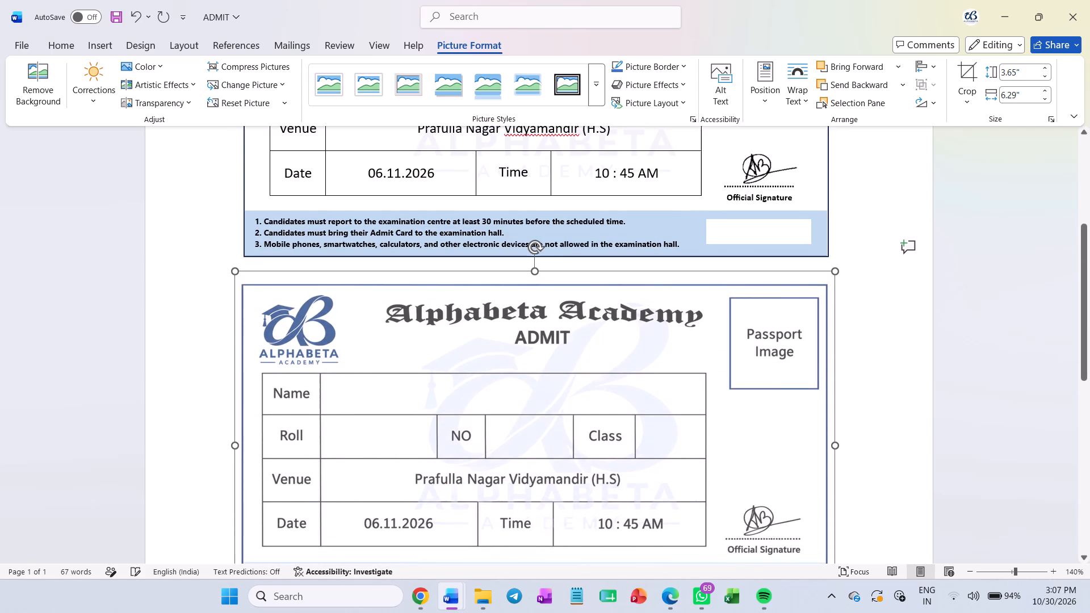
key("Up")
key("Up")
key("Up")
key("Up")
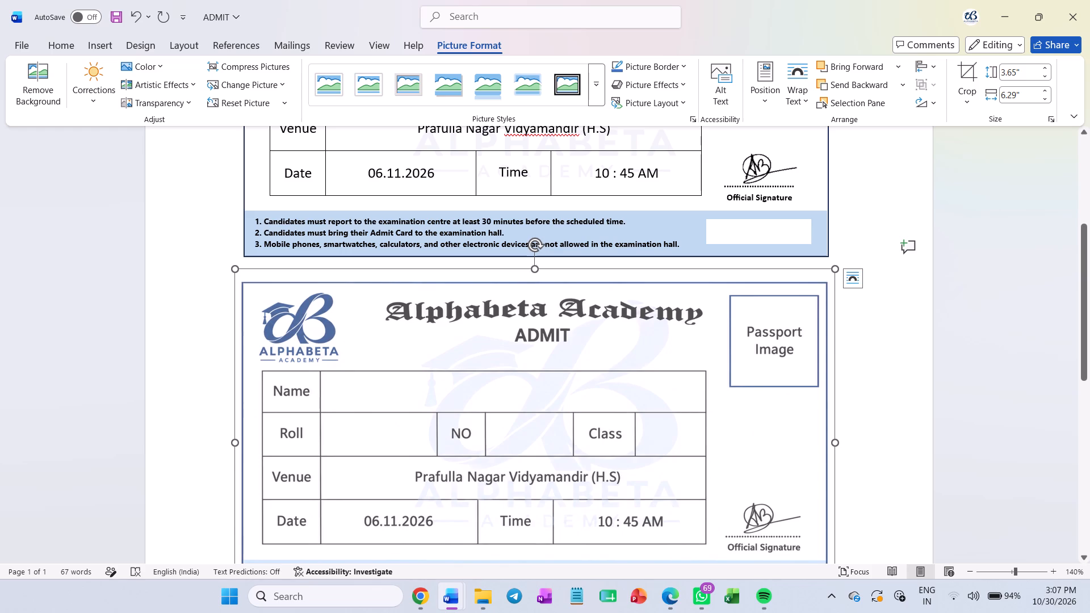
Duplicate the card picture and move the copy below the first picture, near the bottom of the page.
key("ctrl+c")
key("ctrl+v")
scroll(449, 372, "down", 6)
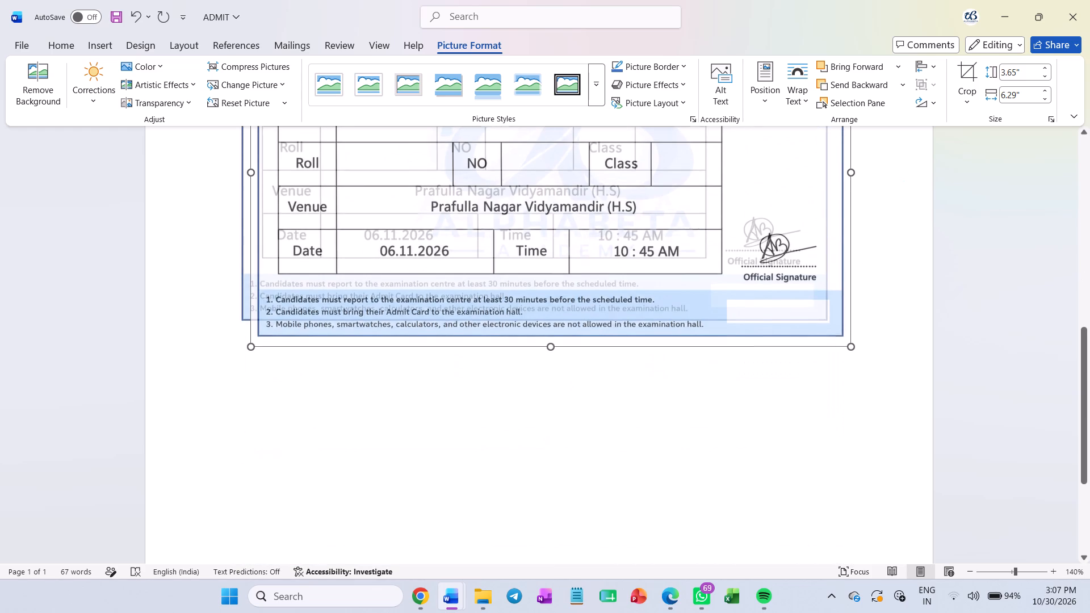
key("Down")
key("Down")
key("Down")
key("Down")
key("Down")
key("Down")
key("Down")
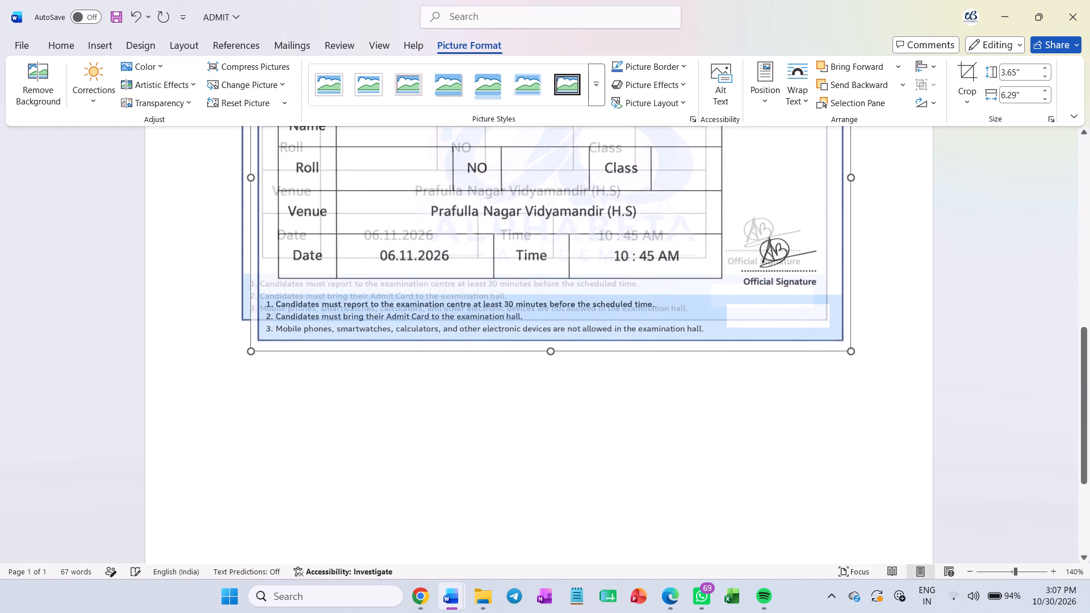
left_click_drag(479, 307, 471, 410)
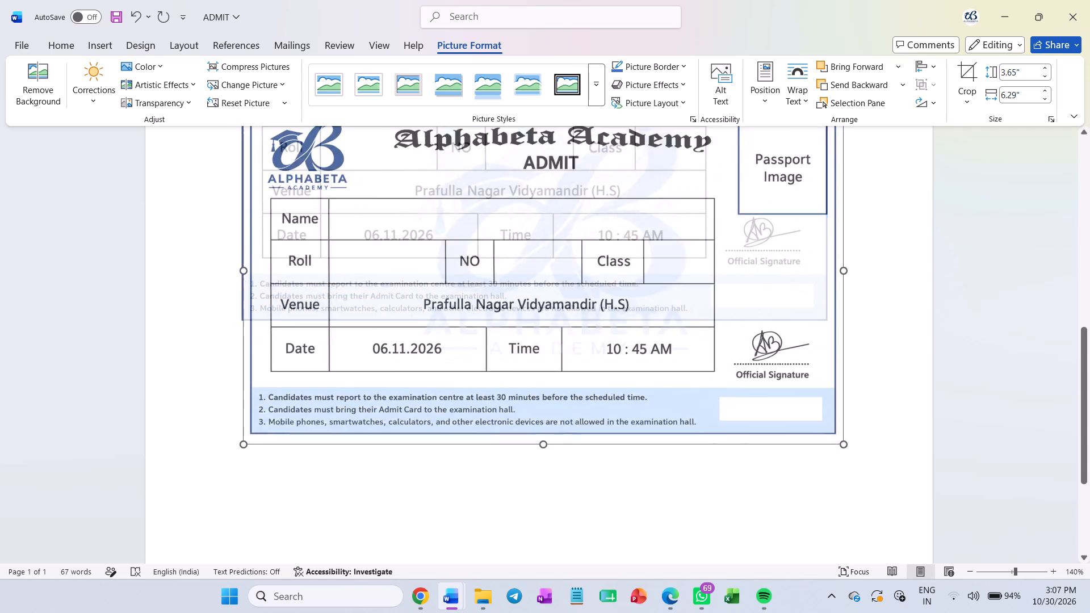
left_click_drag(471, 410, 460, 583)
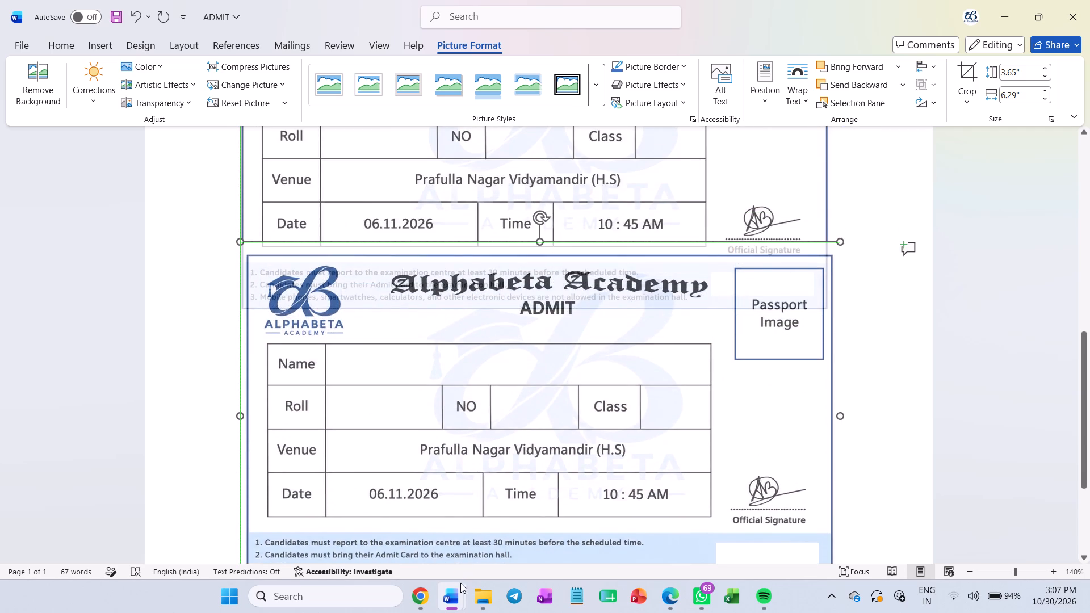
scroll(466, 503, "down", 10)
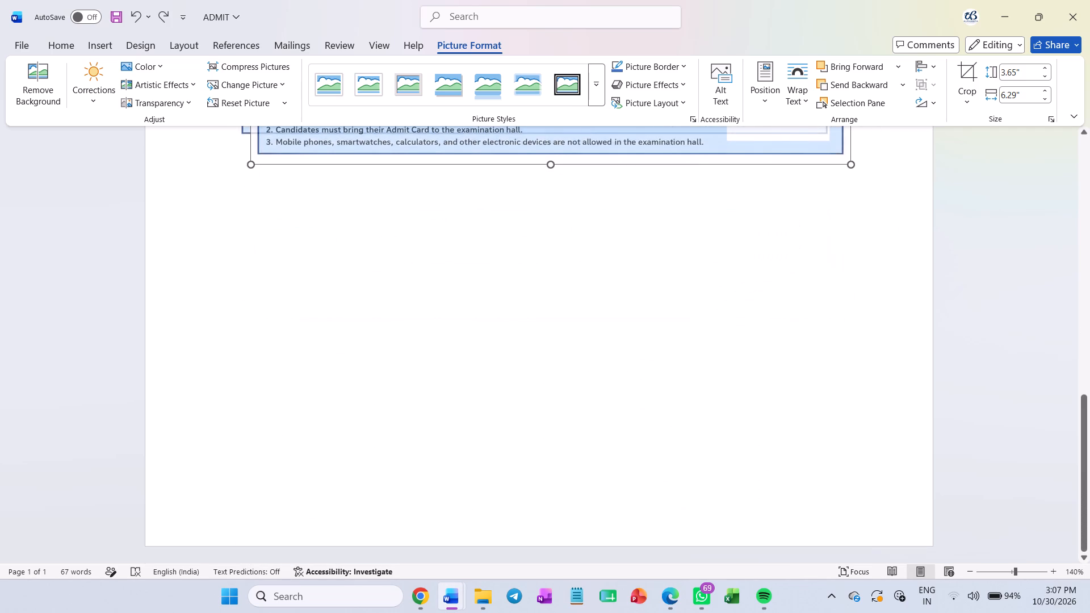
left_click_drag(587, 147, 580, 442)
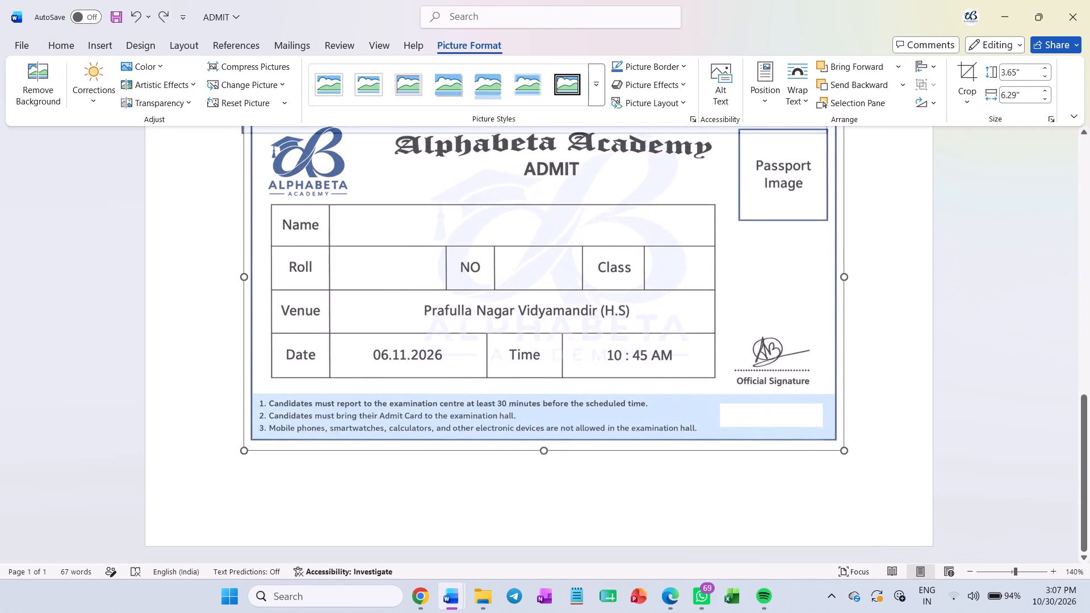
left_click_drag(580, 442, 580, 459)
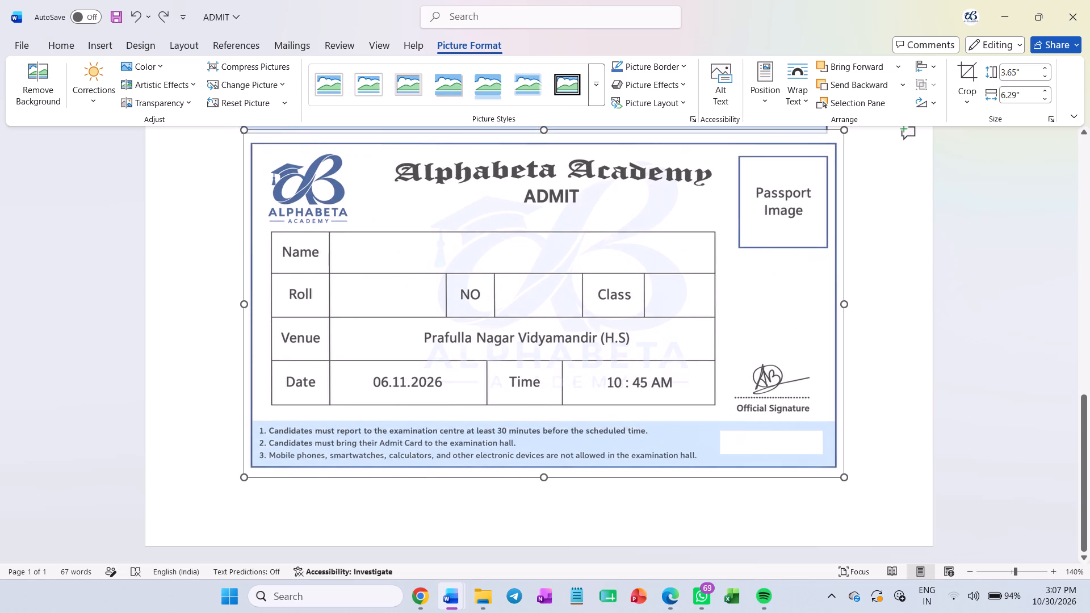
left_click_drag(580, 459, 569, 490)
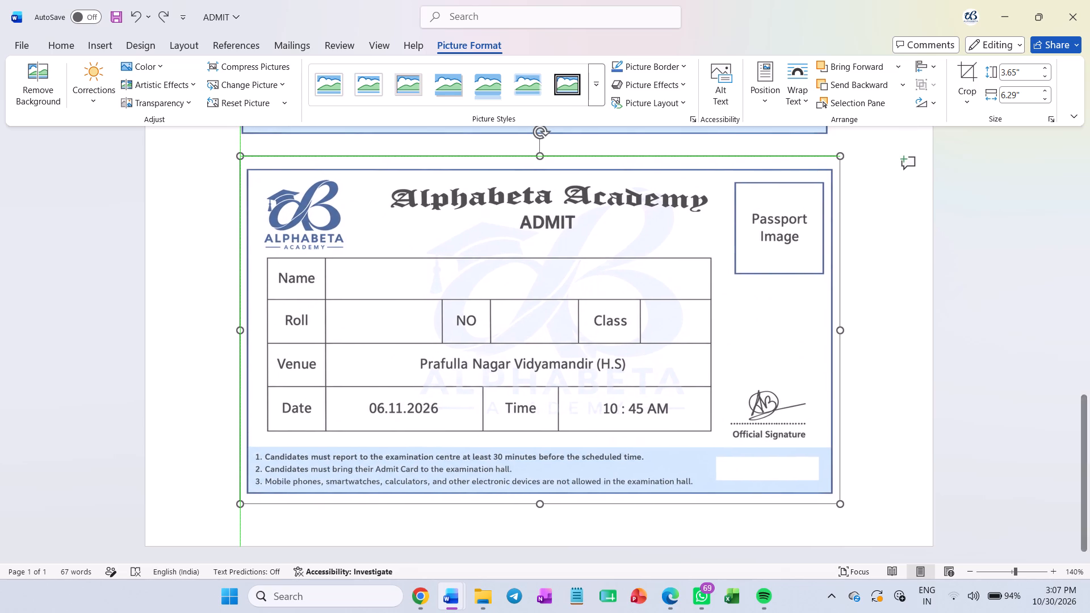
left_click_drag(569, 490, 562, 492)
Nudge the bottom card picture left so its side borders line up with the card above it.
key("Left")
key("Left")
key("Left")
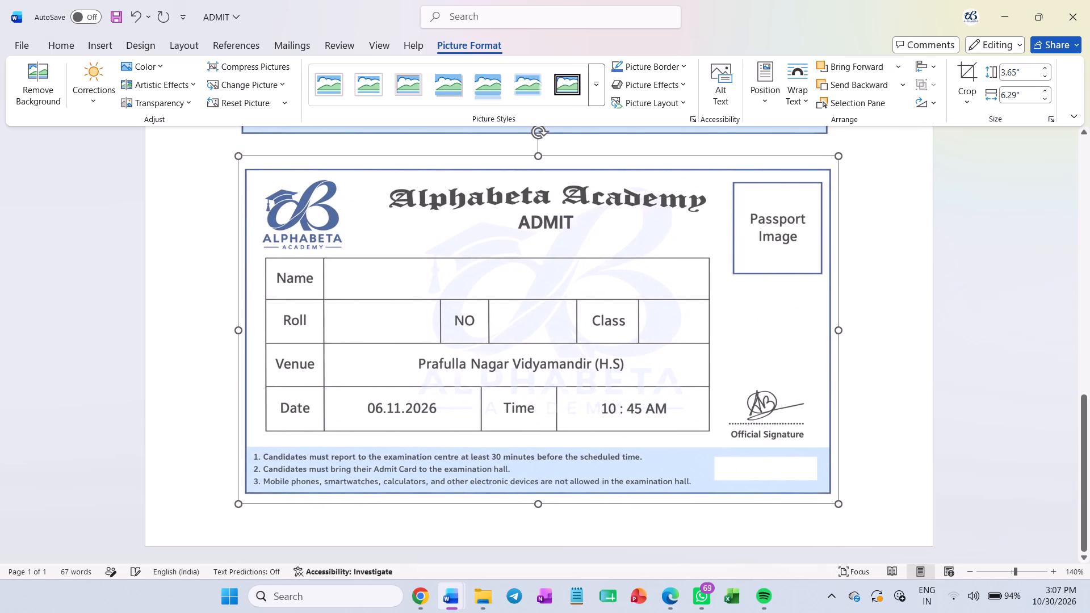
key("Left")
key("Left")
key("Left")
key("Left")
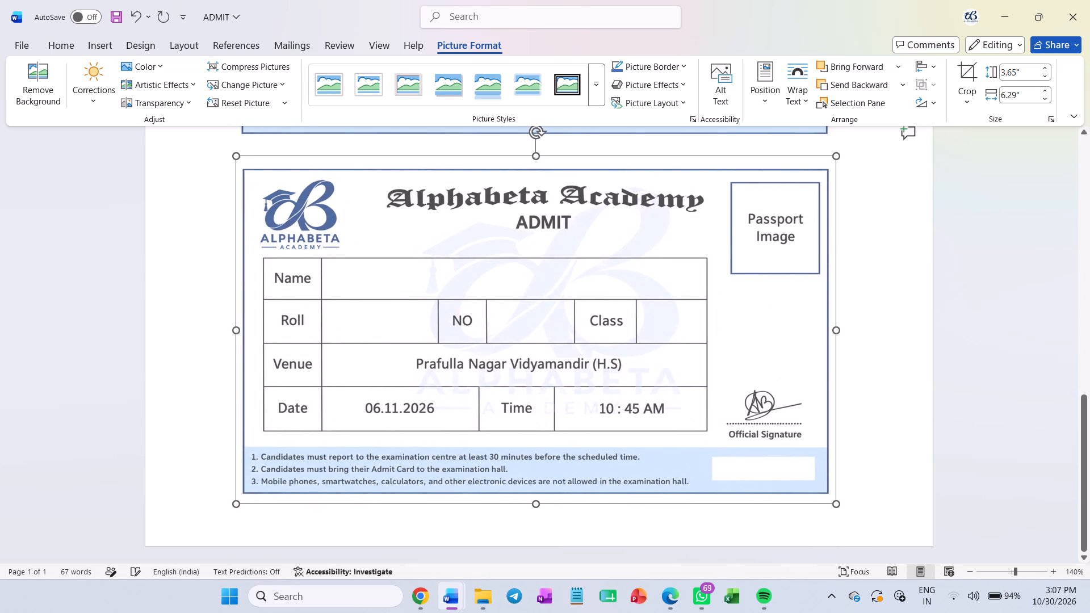
key("Left")
key("Left")
key("Left")
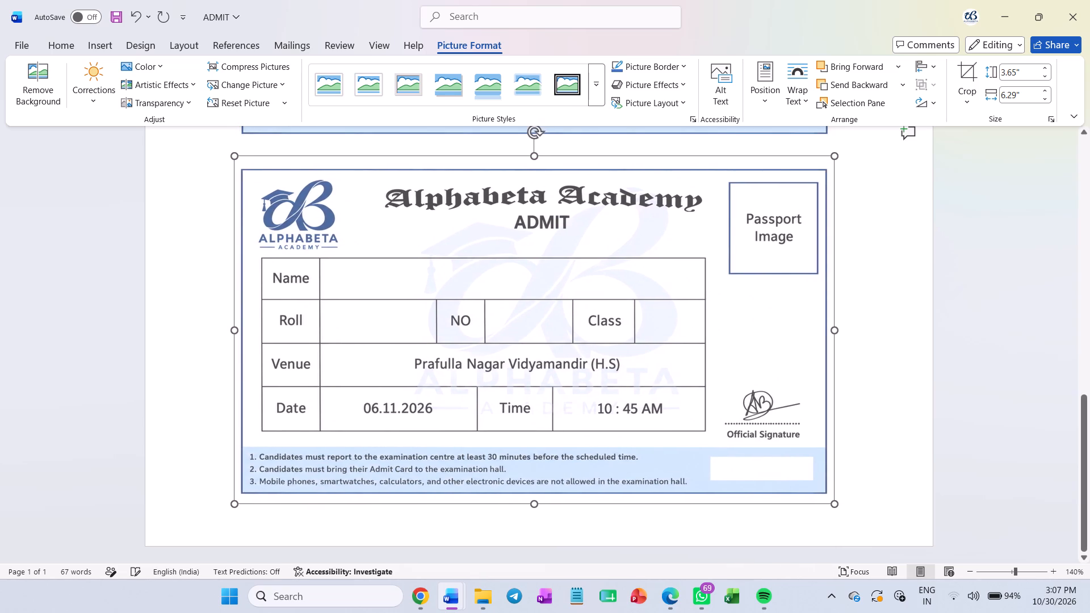
Nudge the middle card picture slightly down from the original card.
scroll(562, 492, "up", 10)
left_click(562, 492)
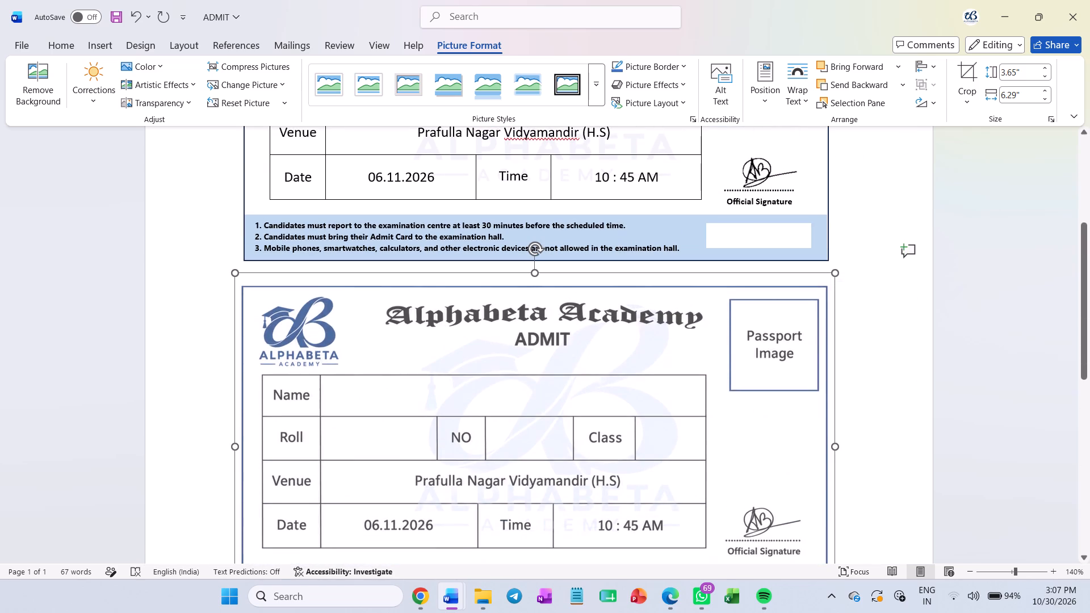
key("Down")
scroll(562, 492, "up", 5)
scroll(562, 492, "down", 4)
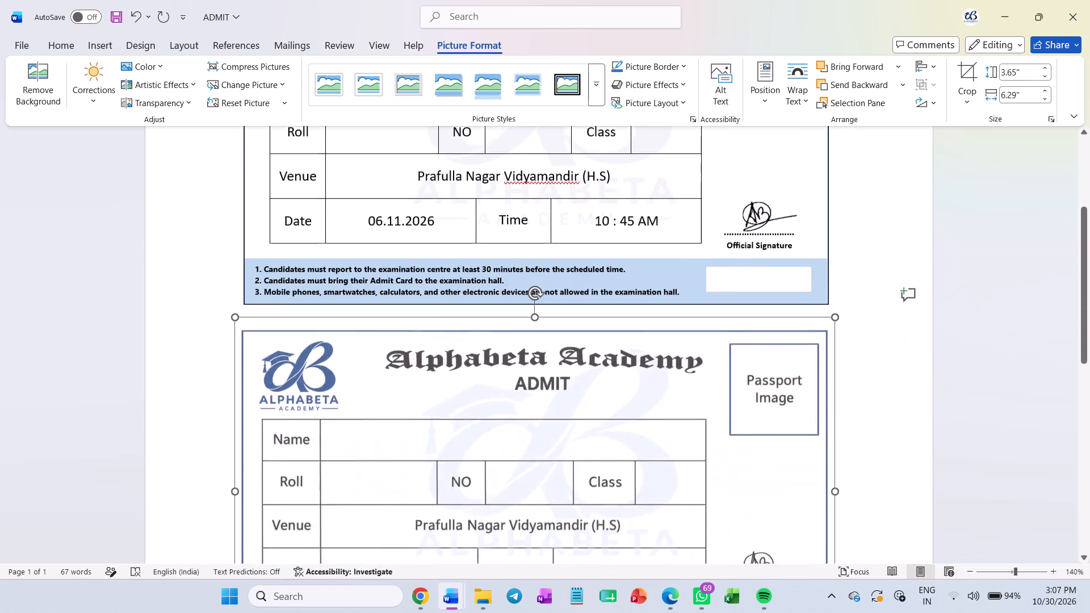
Nudge the bottom card picture slightly down to widen its gap from the middle card.
scroll(562, 492, "down", 13)
left_click(527, 431)
key("Down")
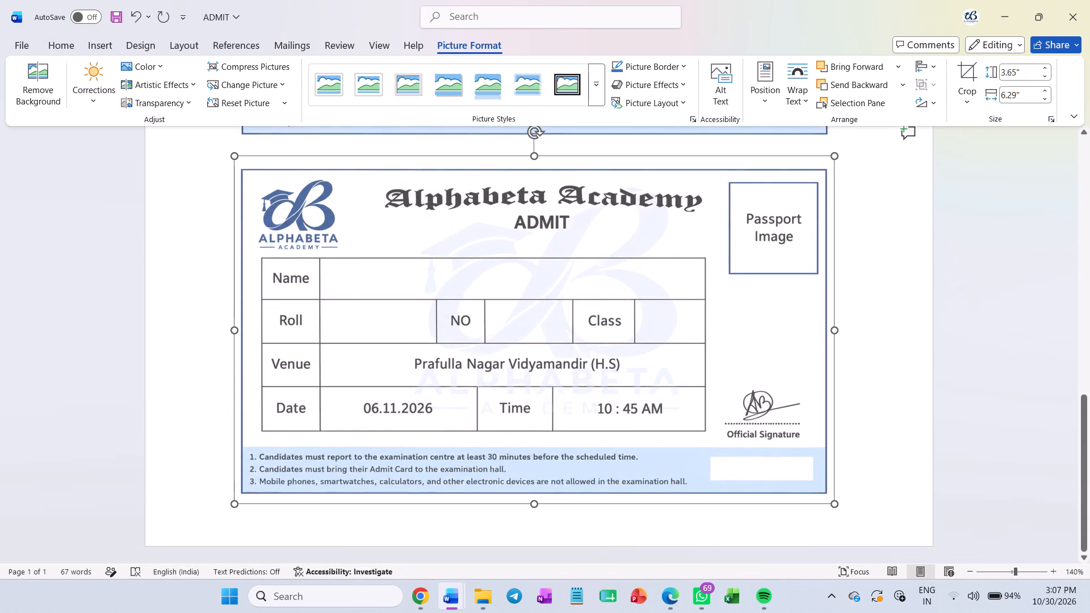
key("Down")
key("Down")
key("Down")
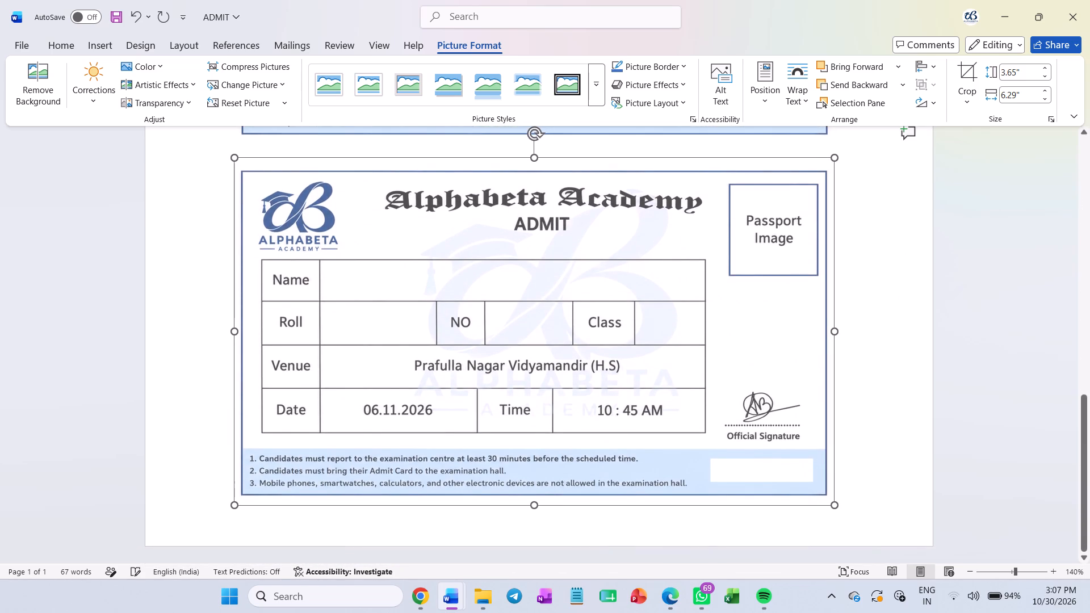
key("Down")
key("Down")
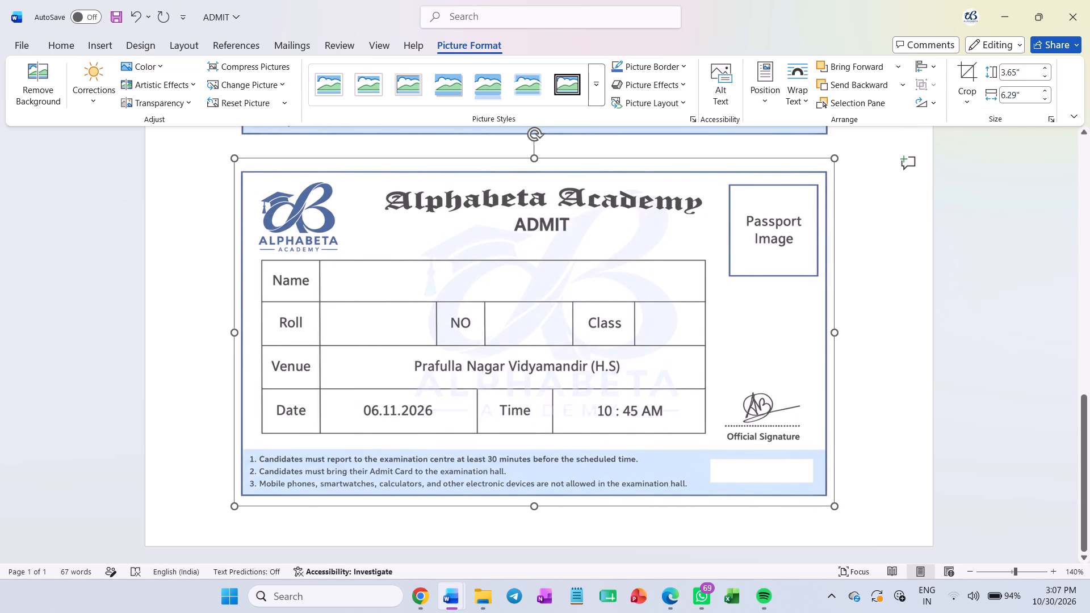
key("Down")
key("Down")
key("Down")
key("Down")
key("Down")
Nudge the middle card picture slightly further down to even out the gaps between the three cards.
scroll(527, 431, "up", 10)
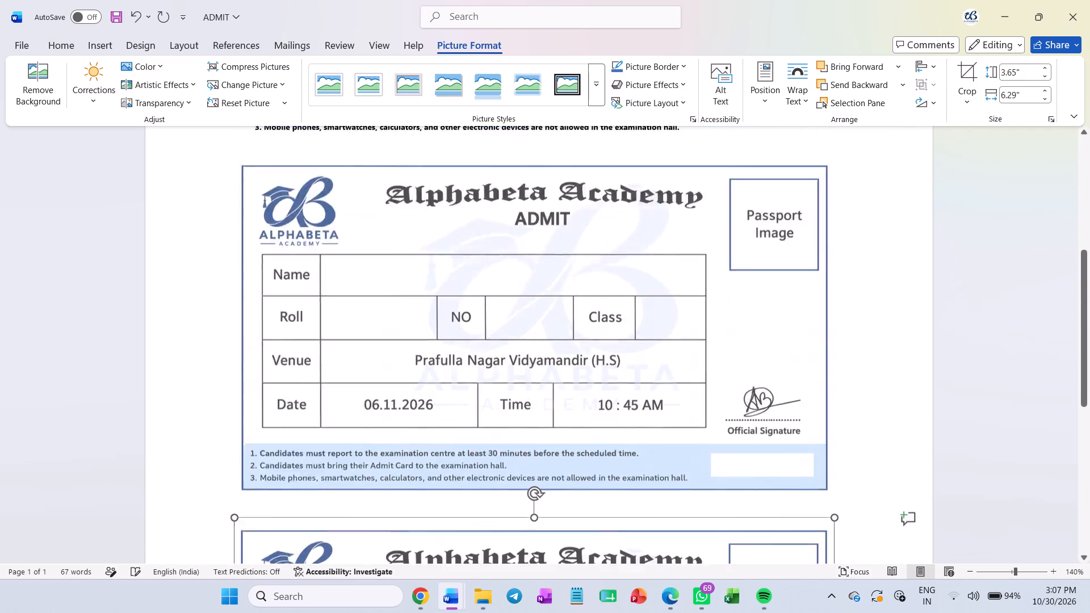
left_click(527, 431)
key("Down")
key("Down")
key("Down")
key("Down")
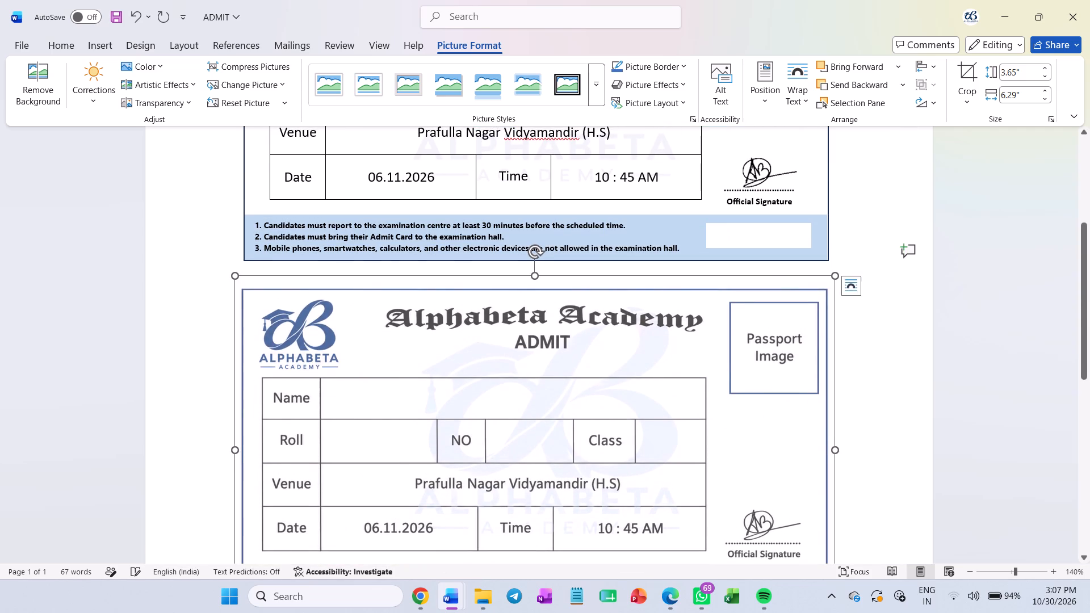
key("Down")
key("Down")
key("Down")
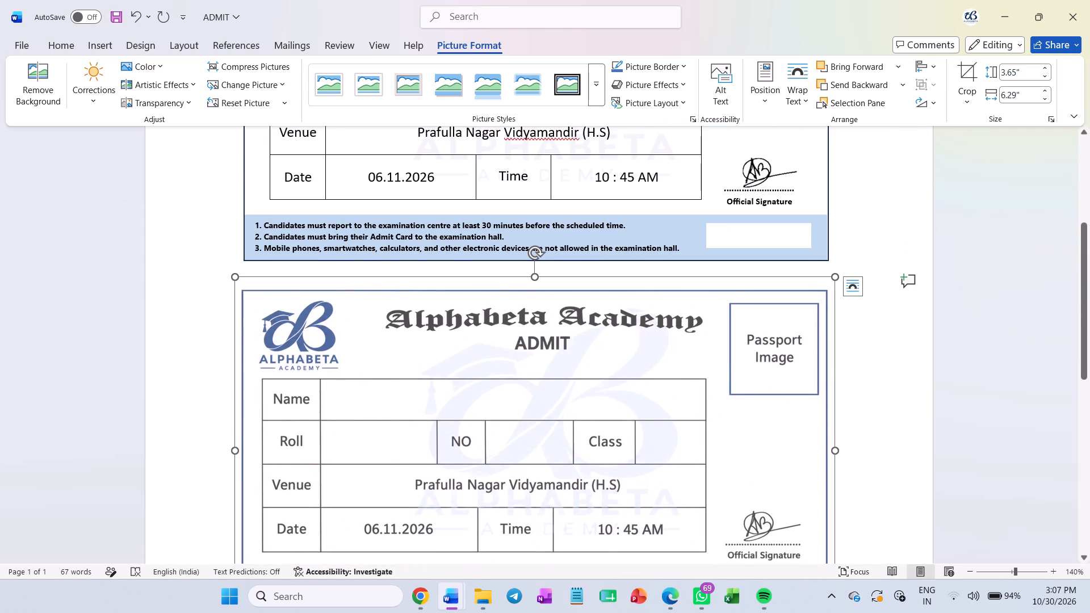
Print the page of three admit cards on the Hewlett-Packard HP LaserJet M1005 printer.
key("ctrl+p")
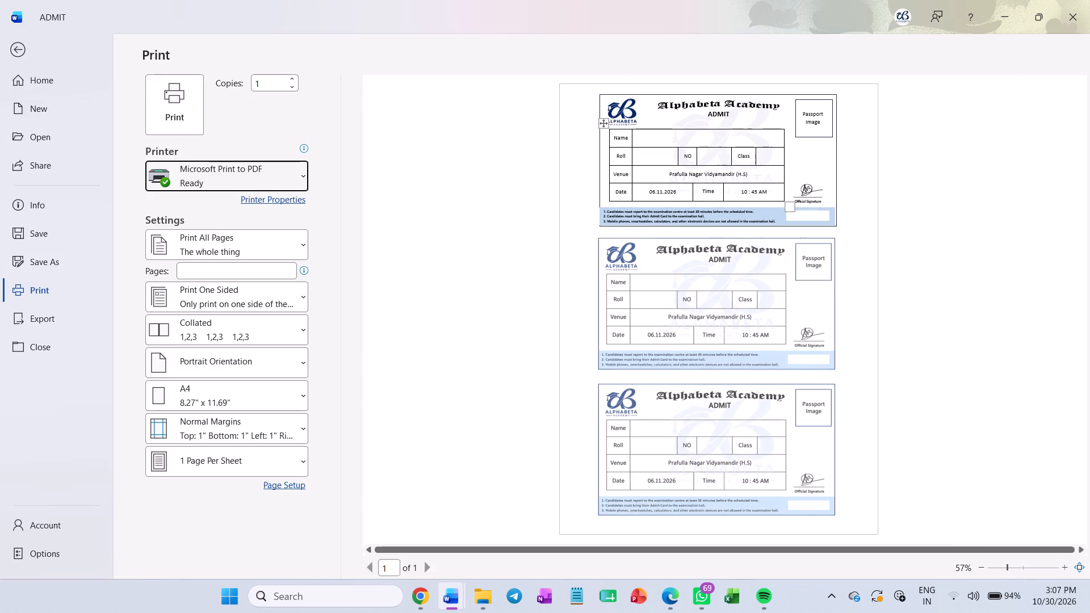
scroll(730, 372, "down", 2)
scroll(730, 372, "up", 2)
left_click(249, 185)
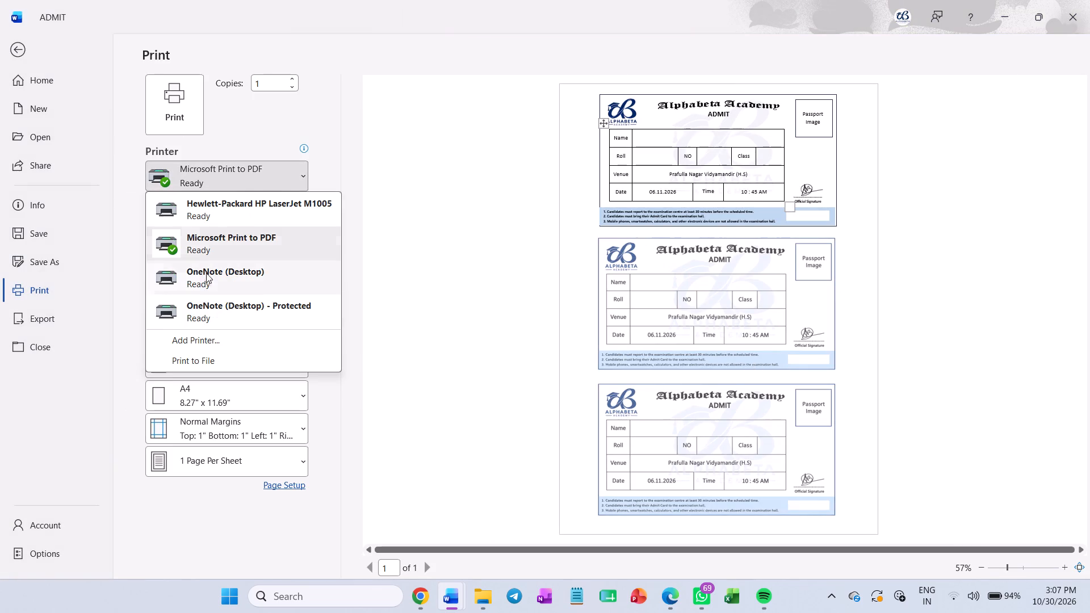
left_click(242, 204)
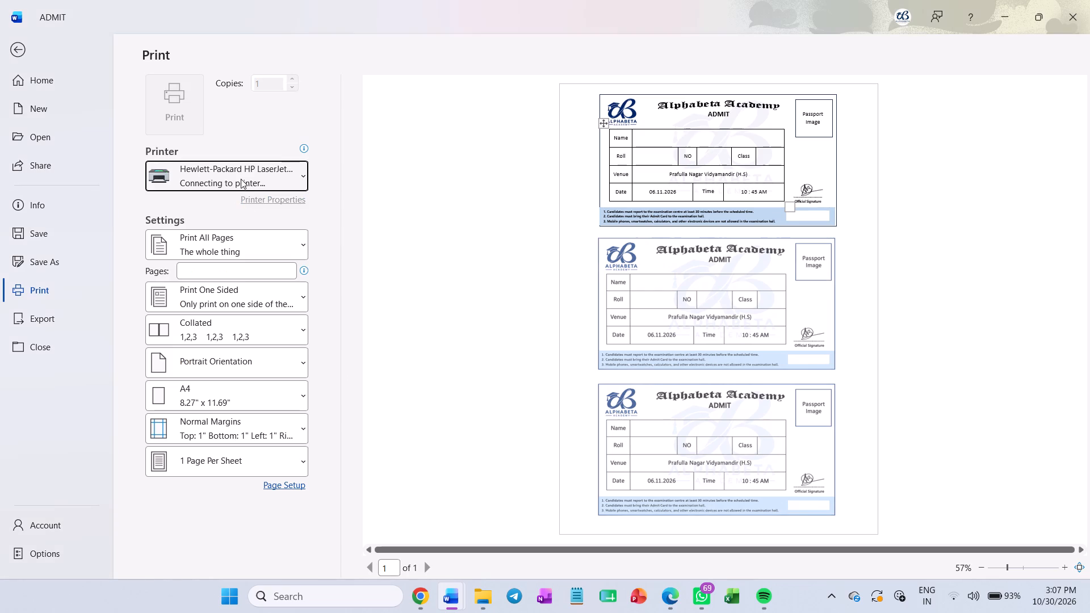
left_click(203, 430)
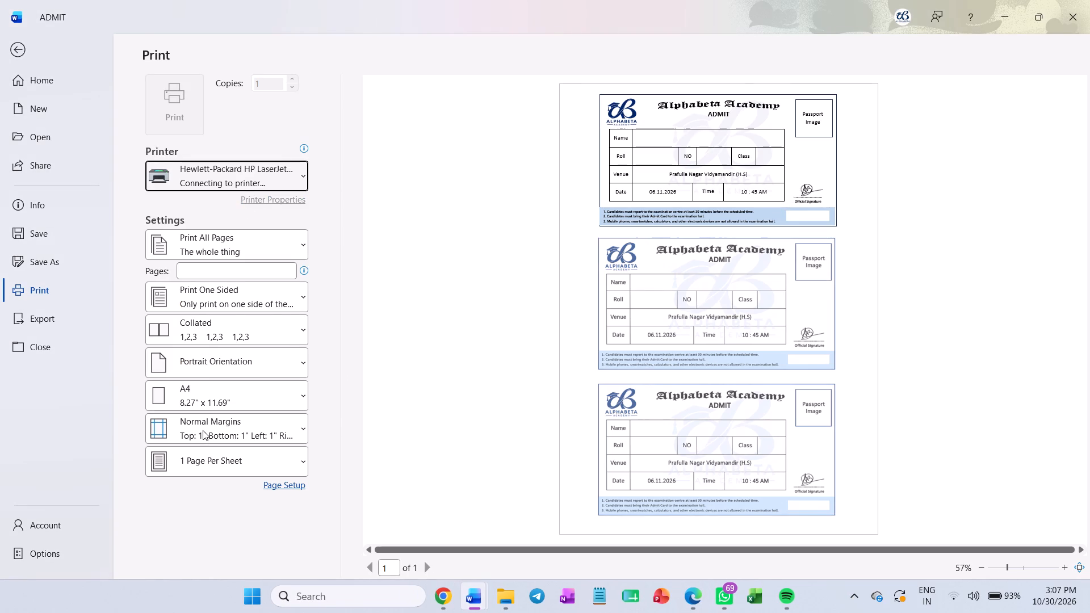
left_click(427, 392)
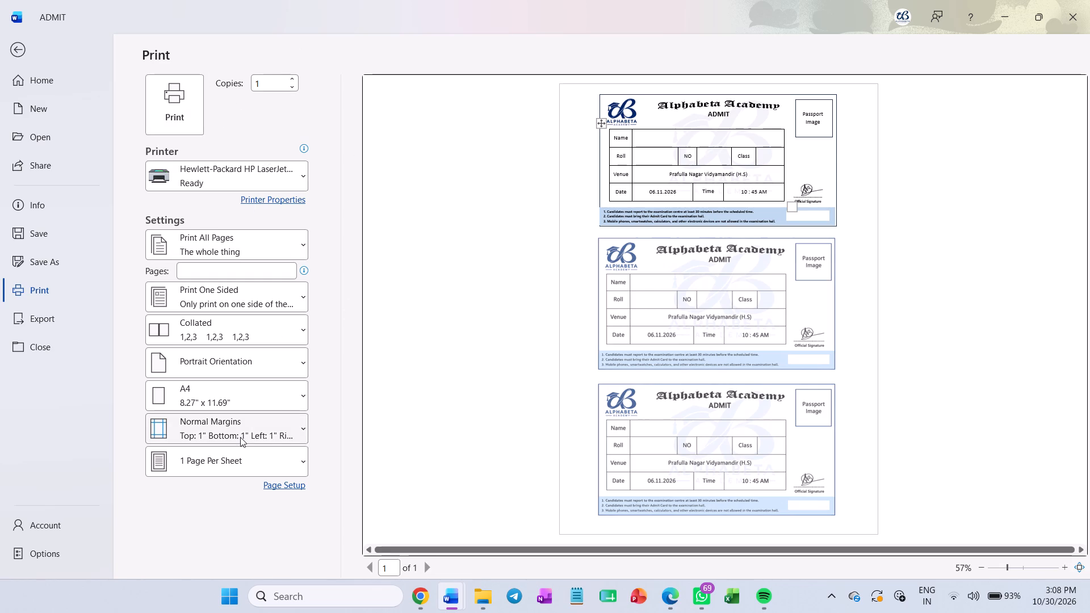
left_click(163, 128)
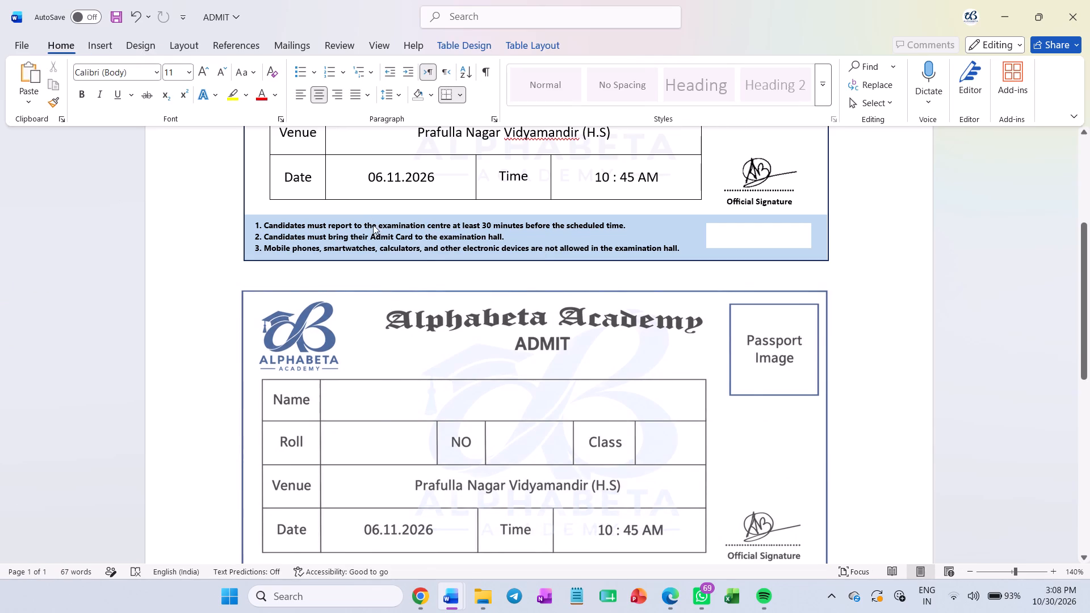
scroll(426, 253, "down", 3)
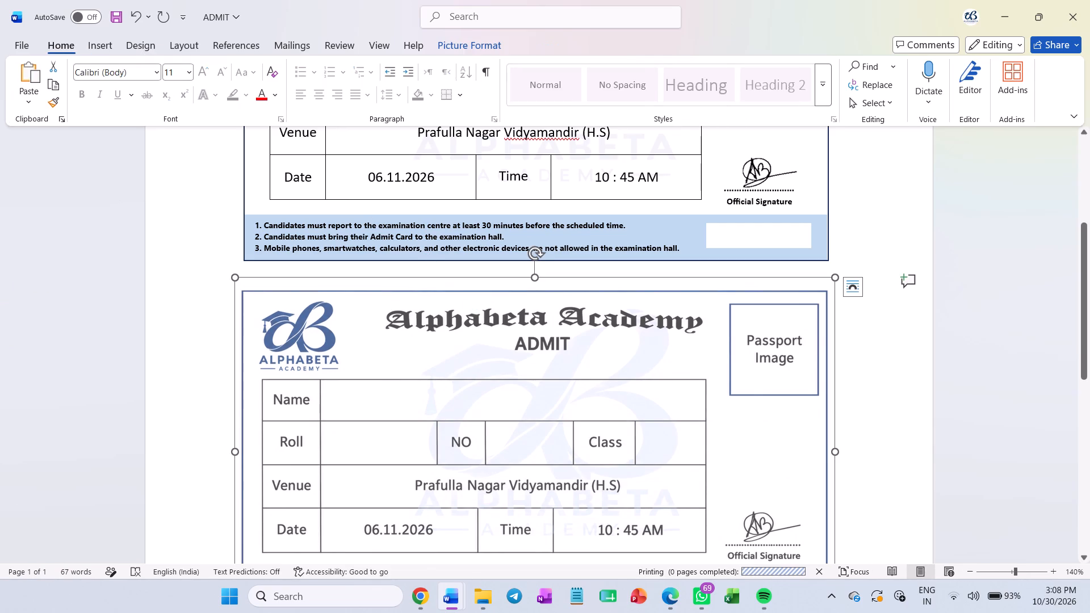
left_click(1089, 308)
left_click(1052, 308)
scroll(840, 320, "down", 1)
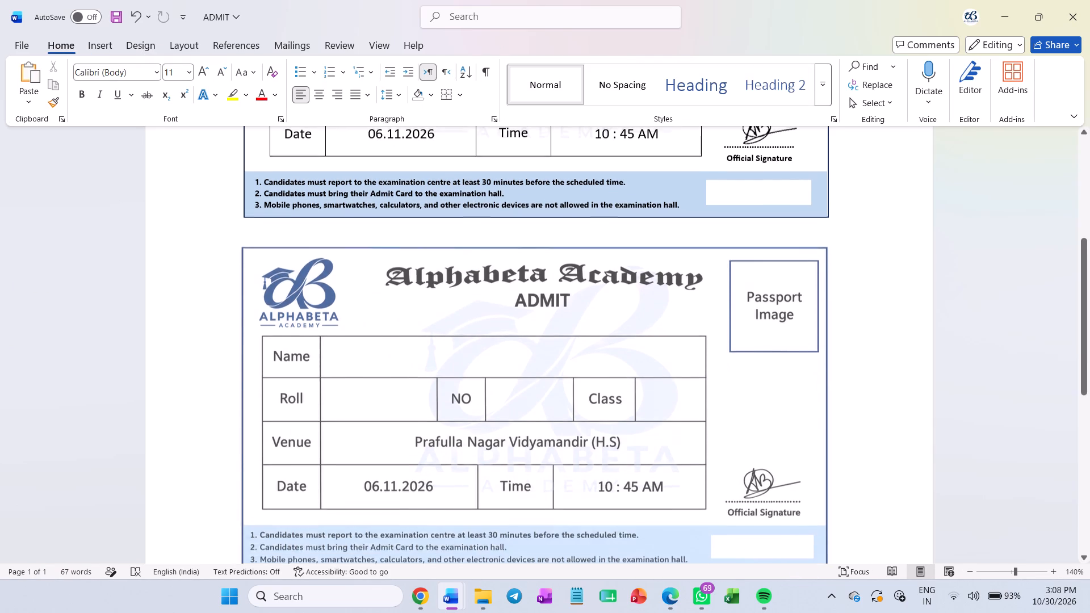
Look over the three admit cards on the page to check their layout and spacing.
scroll(697, 331, "up", 11)
scroll(697, 331, "down", 11)
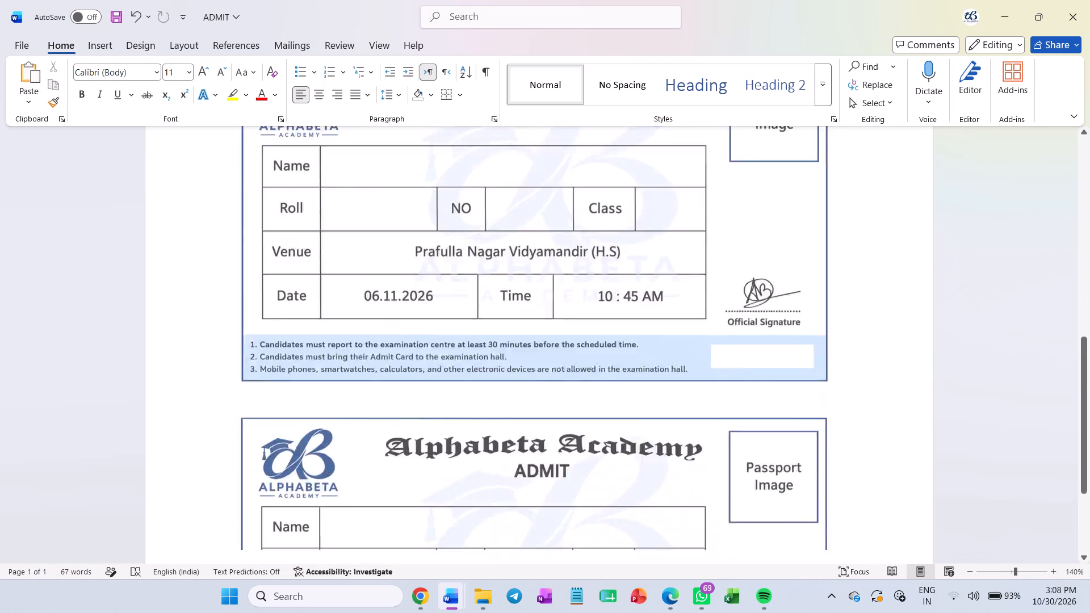
scroll(697, 333, "down", 7)
scroll(836, 335, "up", 16)
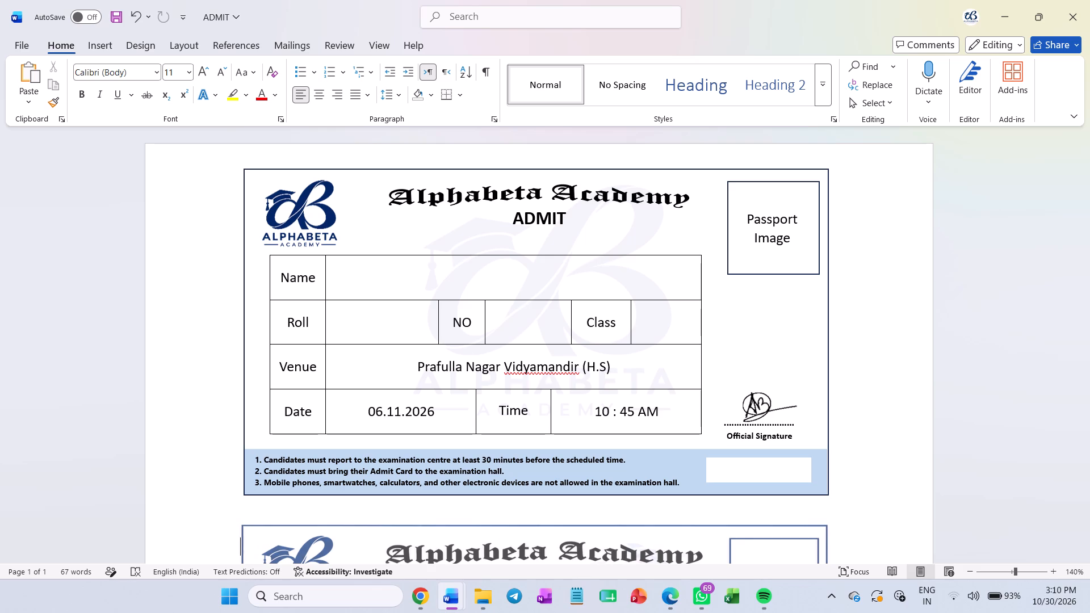
Open the print settings and preview for the admit card page.
key("ctrl+p")
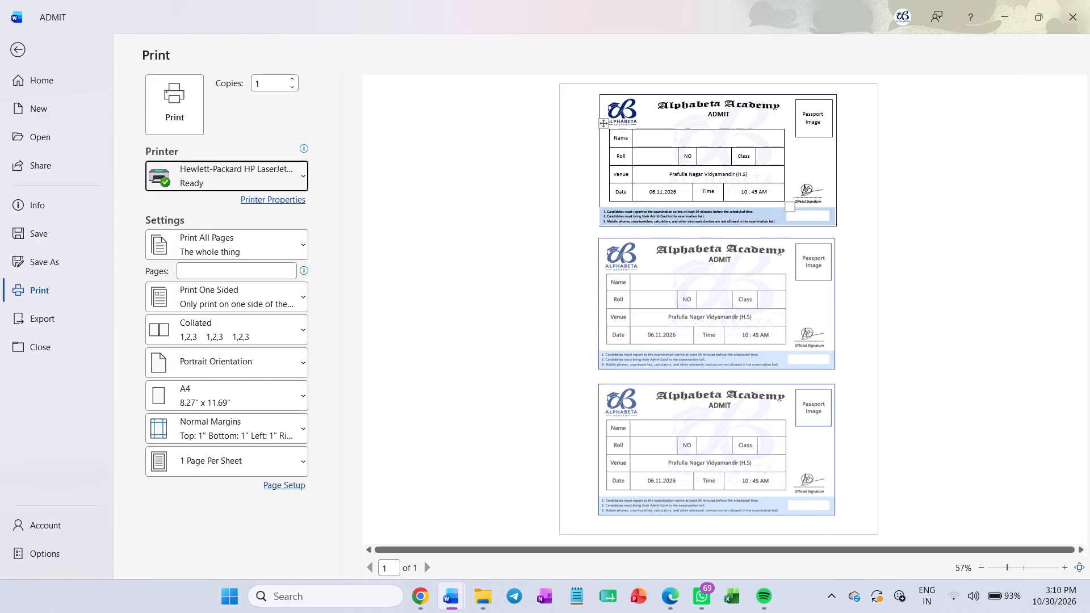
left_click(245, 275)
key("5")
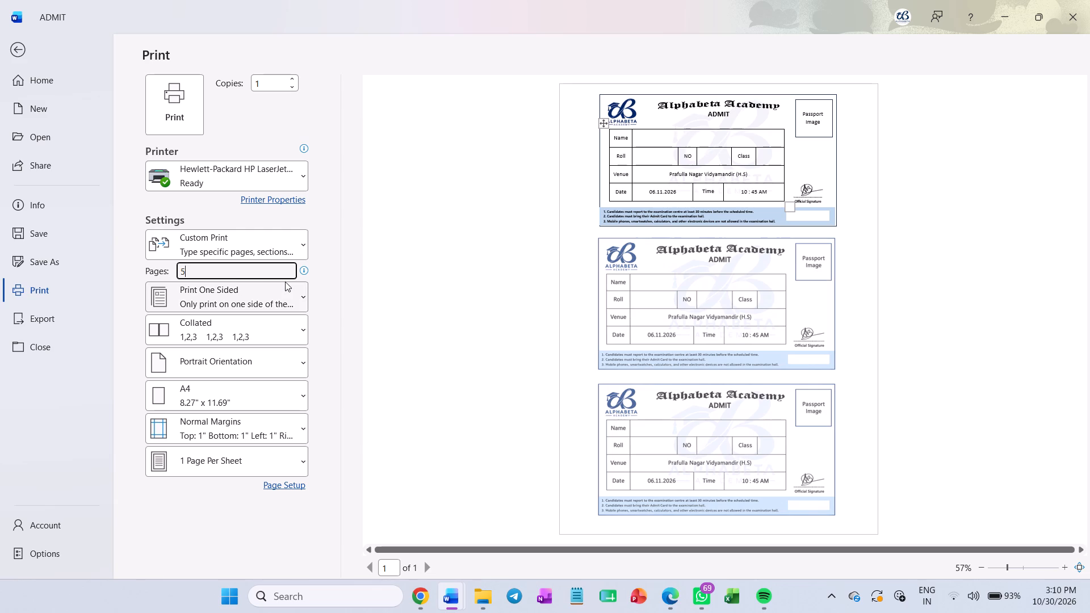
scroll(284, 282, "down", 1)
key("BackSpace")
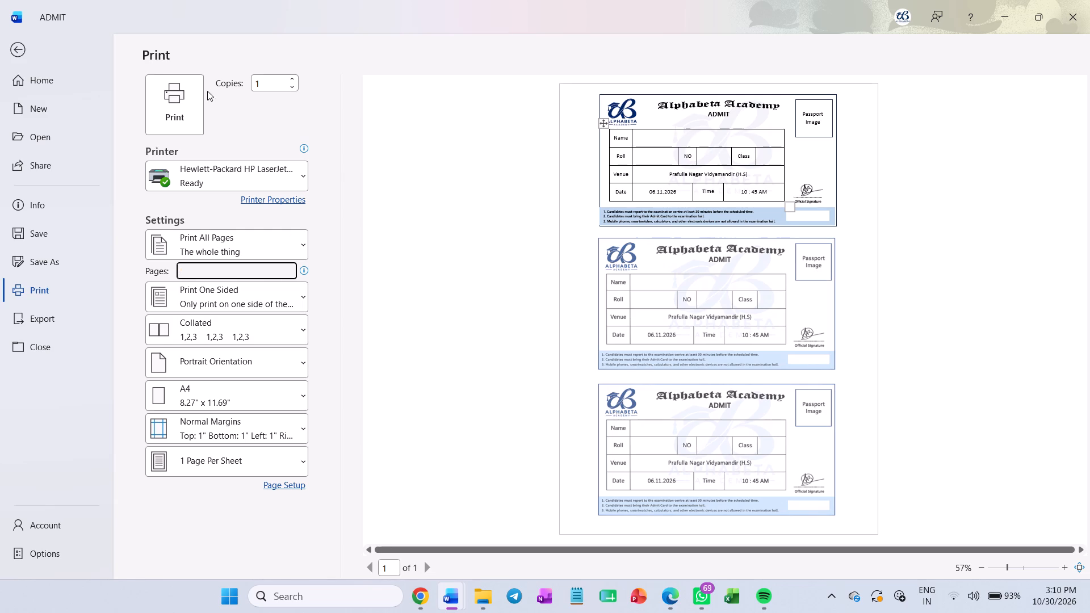
Print 5 copies of the admit card page on the Hewlett-Packard HP LaserJet printer, one-sided on A4 portrait.
triple_click(291, 78)
left_click(291, 78)
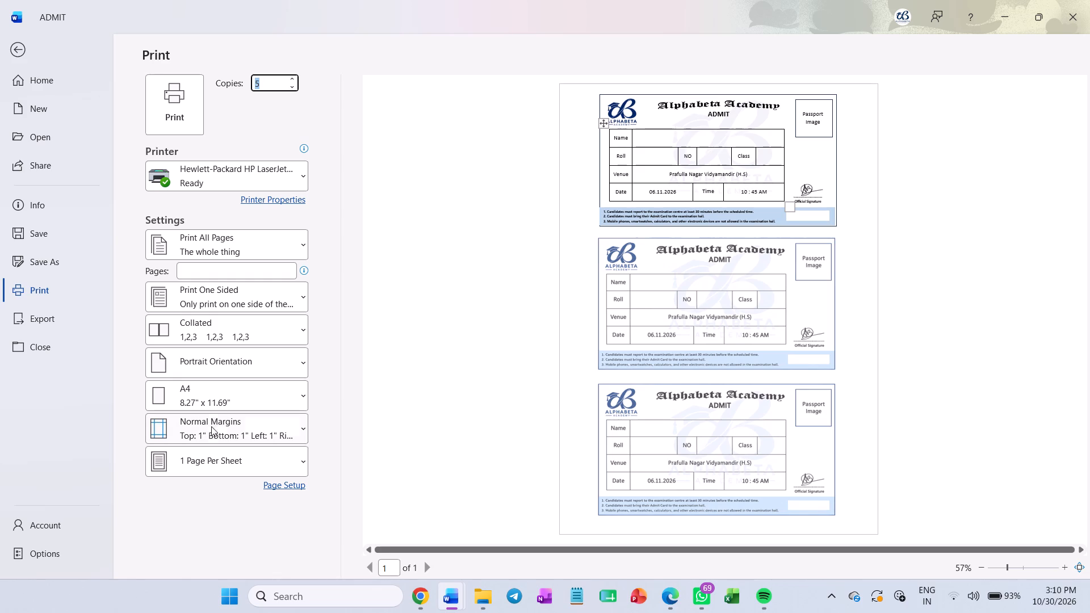
left_click(179, 111)
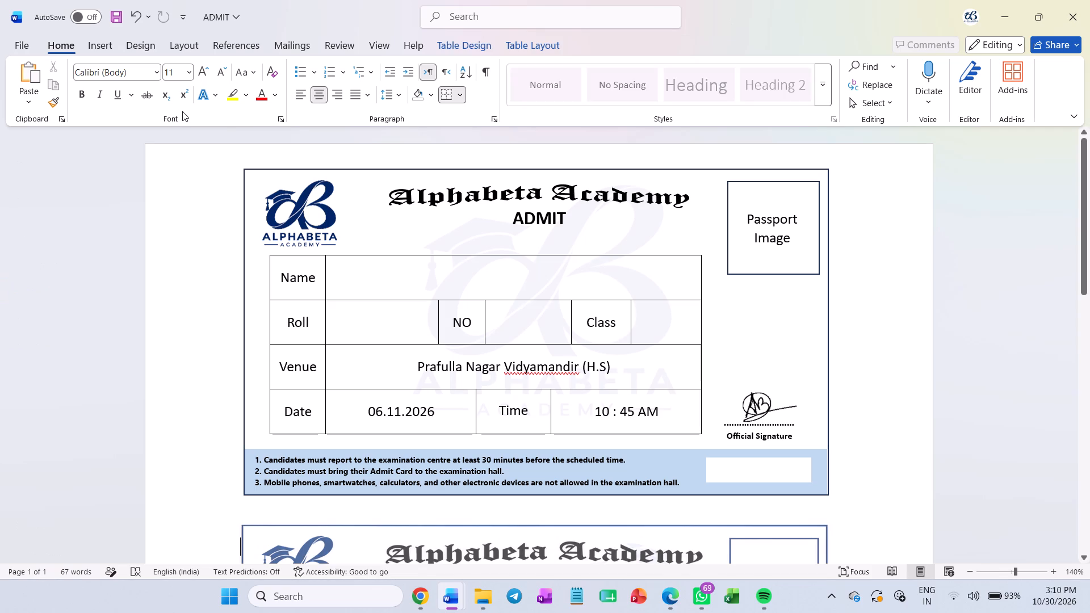
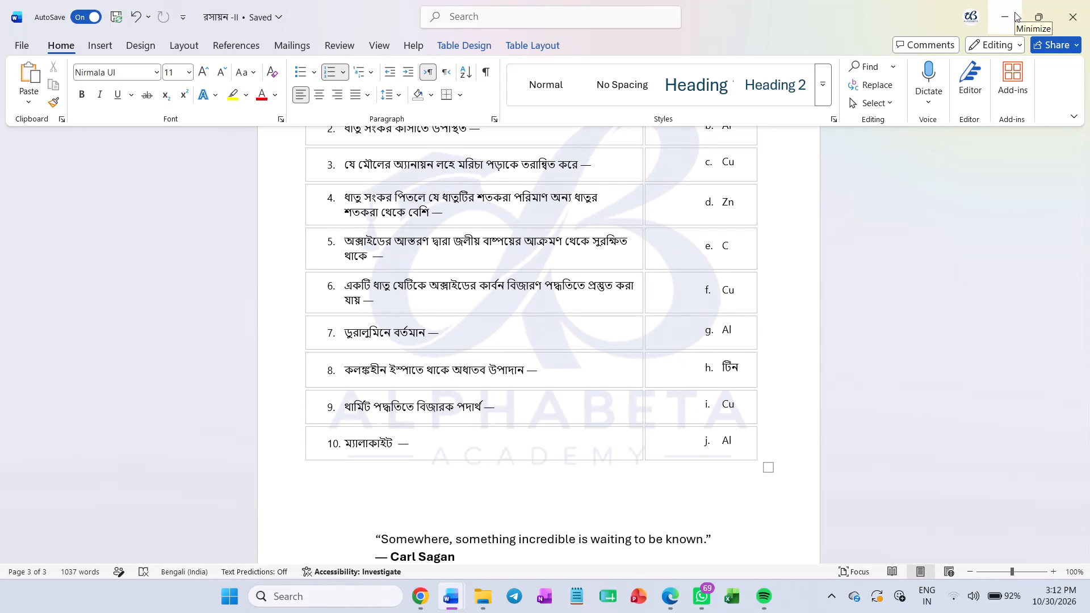
Close the Edge window of question PDFs and the open রসায়ন -II and তাপ, পরমাণুর নিউক্লিয়াস Word documents, leaving ADMIT open.
left_click(1011, 13)
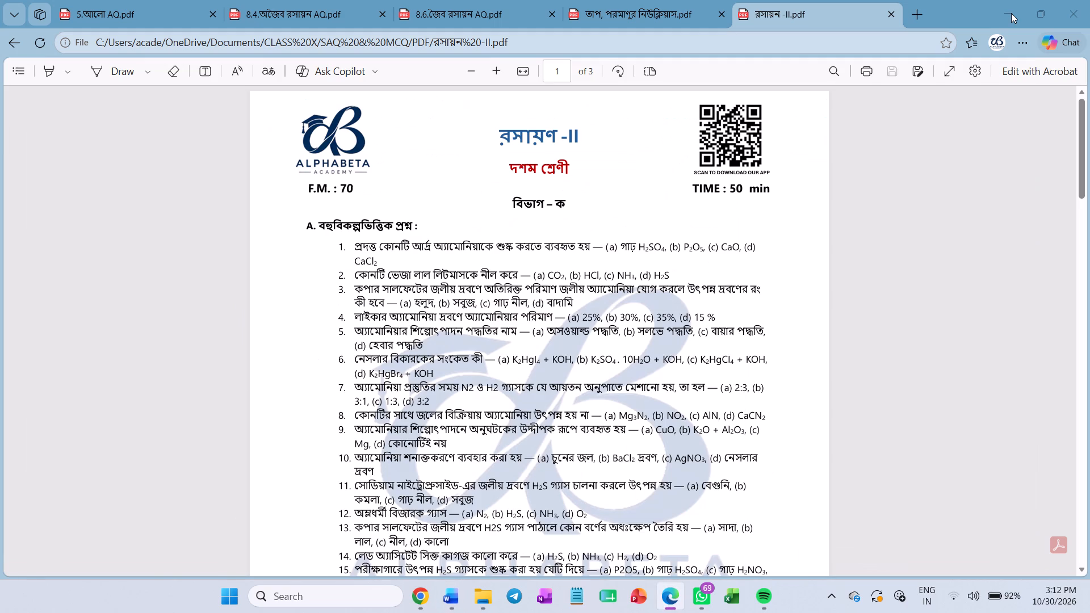
left_click(1076, 12)
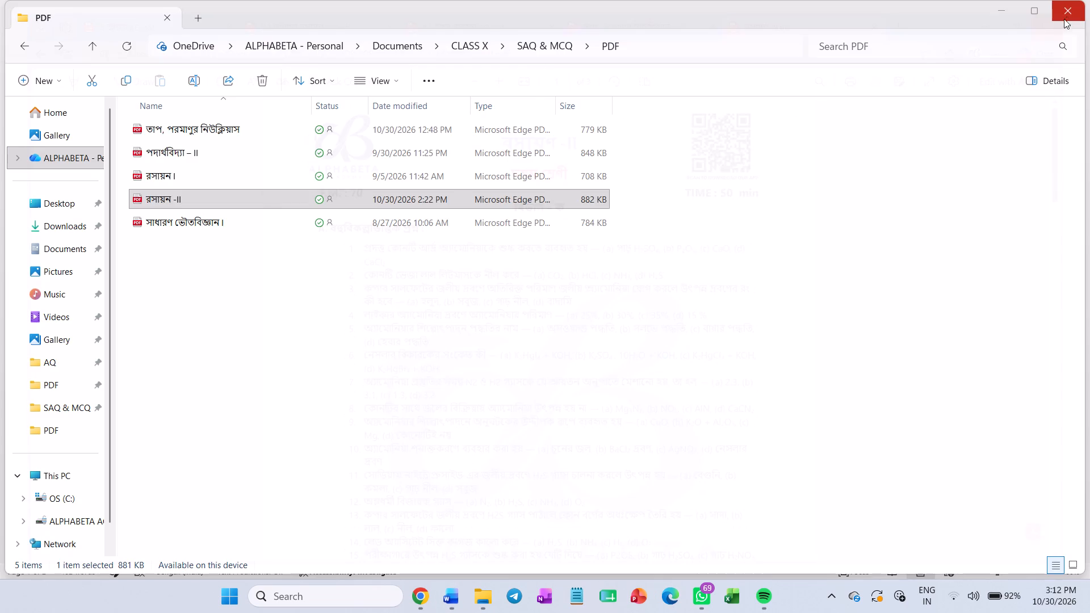
left_click(438, 591)
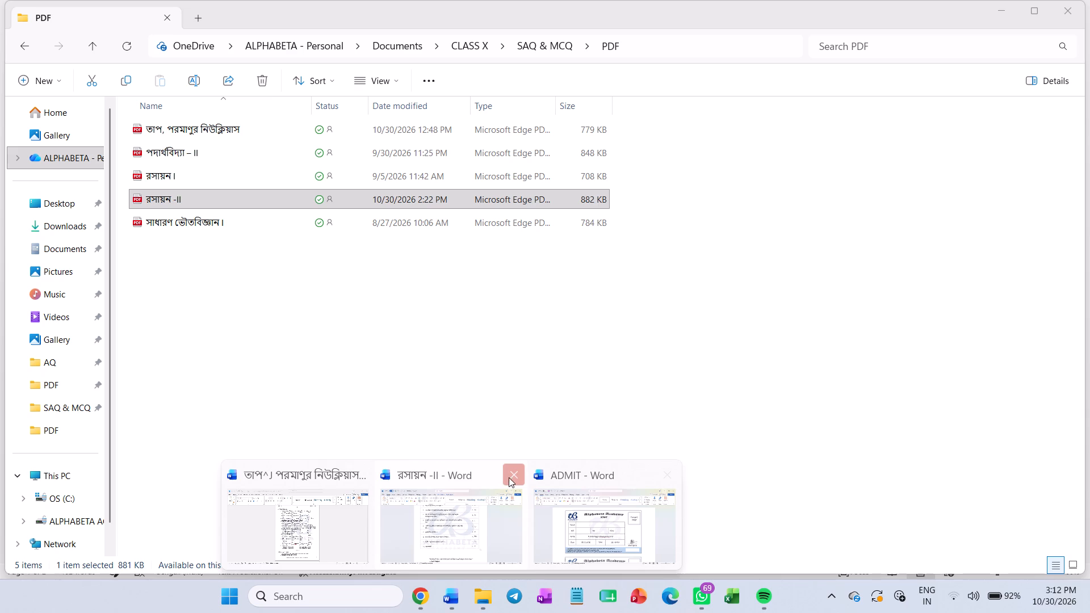
left_click(511, 477)
left_click(437, 471)
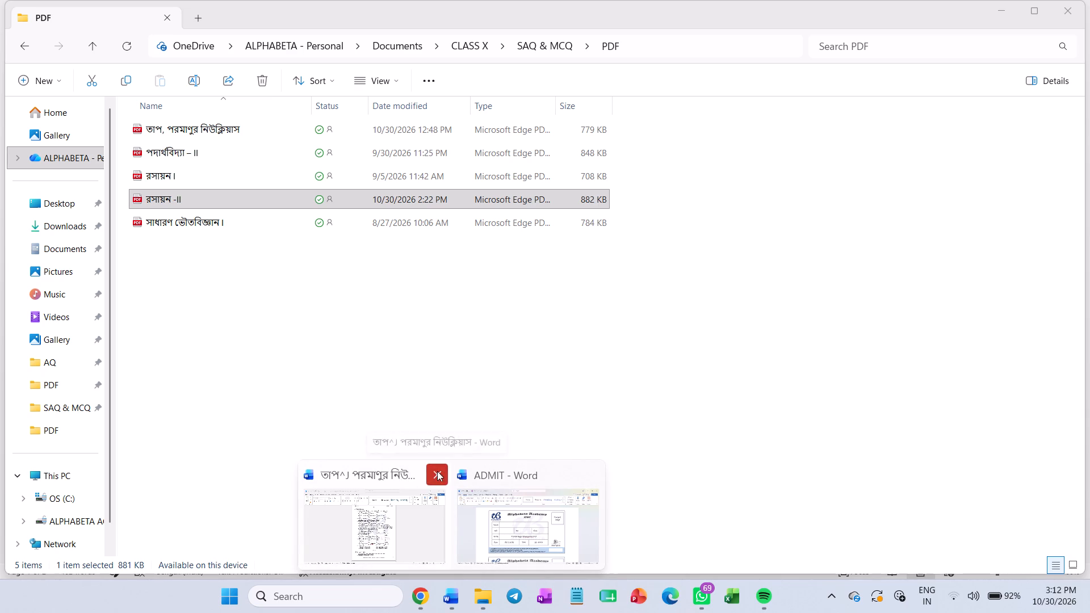
Close the ADMIT document, saving its changes to the Documents folder on OneDrive - Personal.
left_click(510, 464)
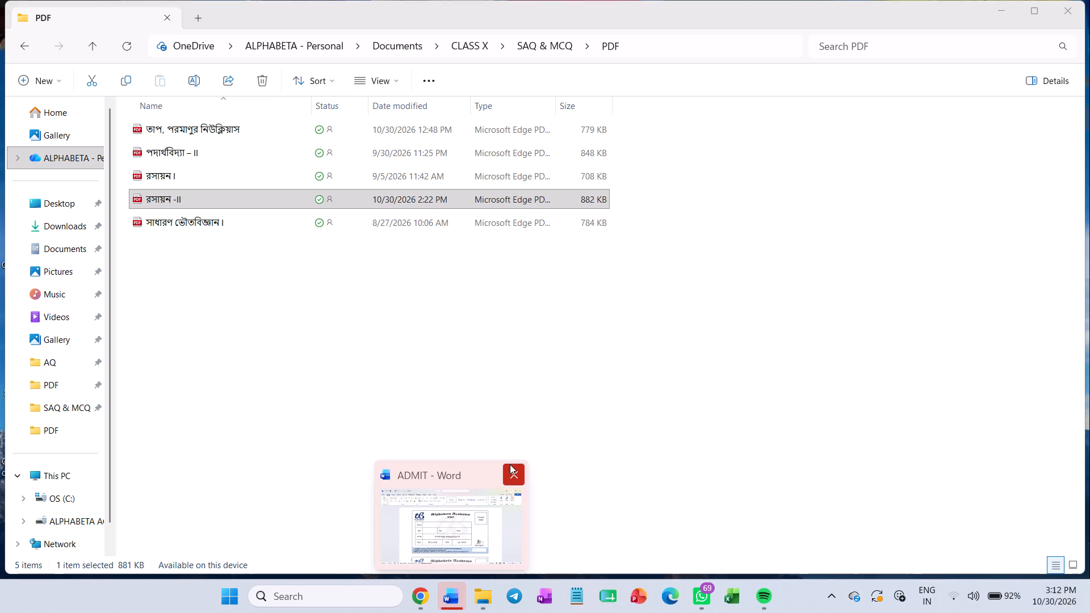
left_click(477, 520)
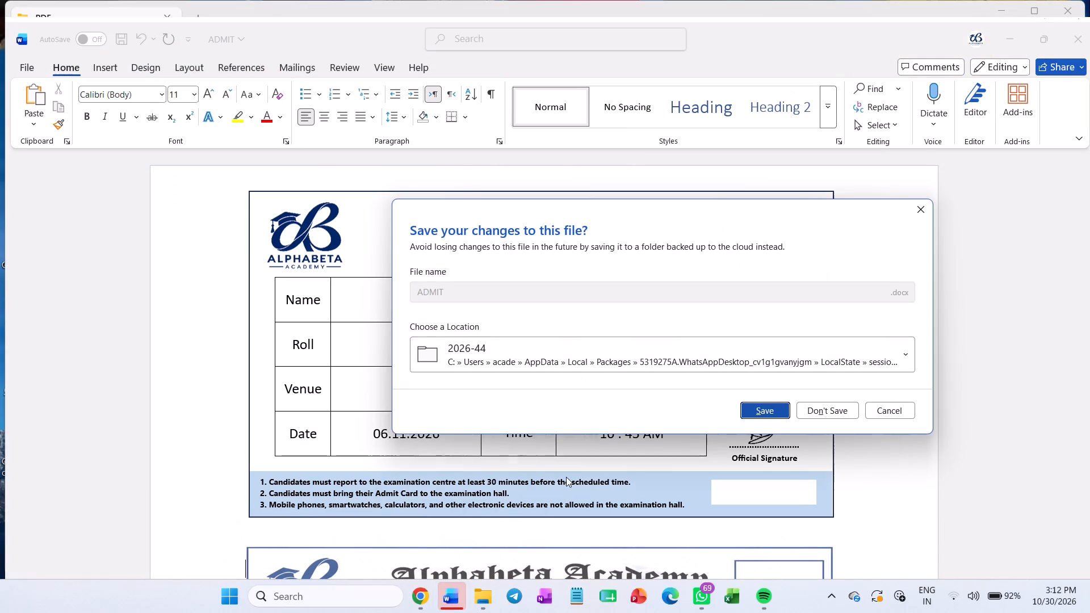
left_click(890, 360)
left_click(475, 160)
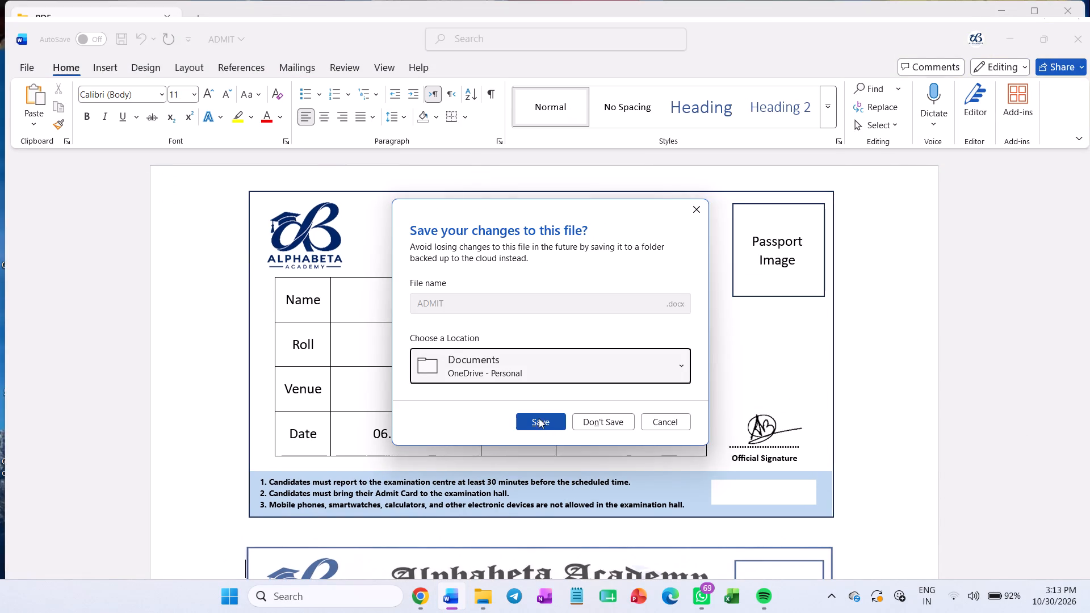
left_click(536, 414)
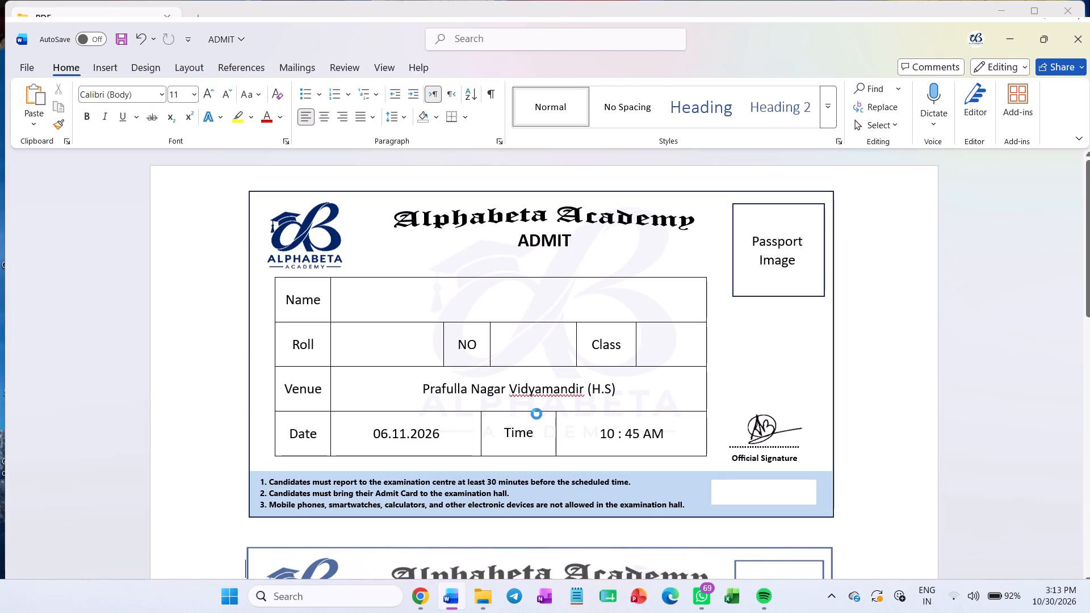
scroll(536, 414, "down", 4)
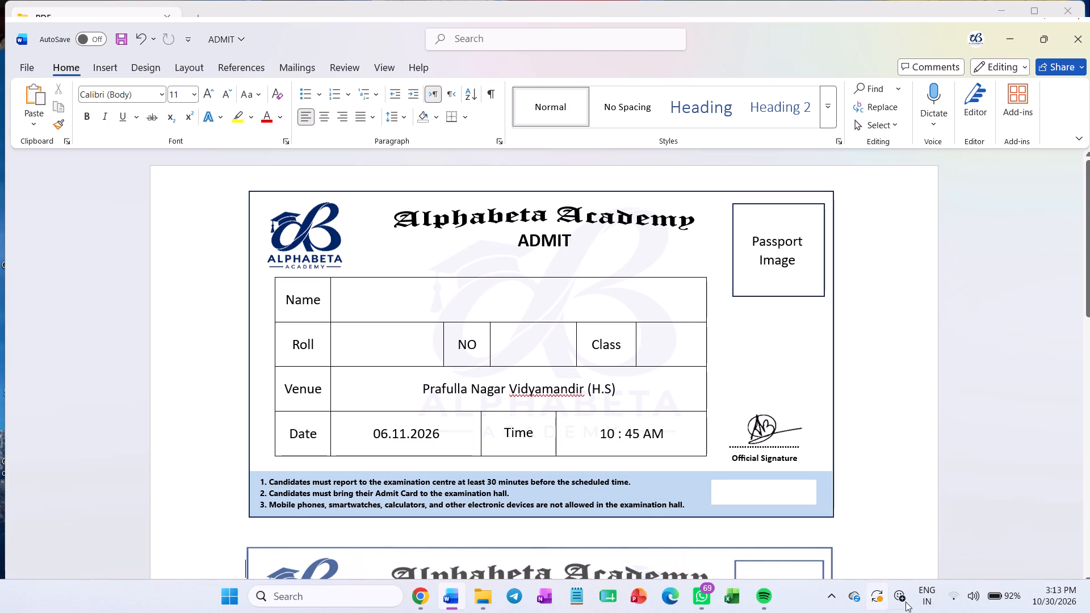